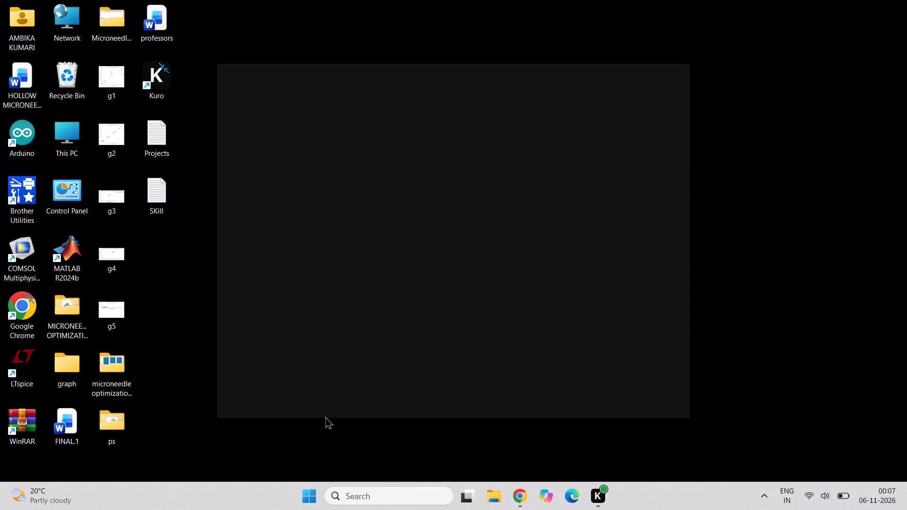
# Open Word and create a new blank document.
pyautogui.click(299, 488)
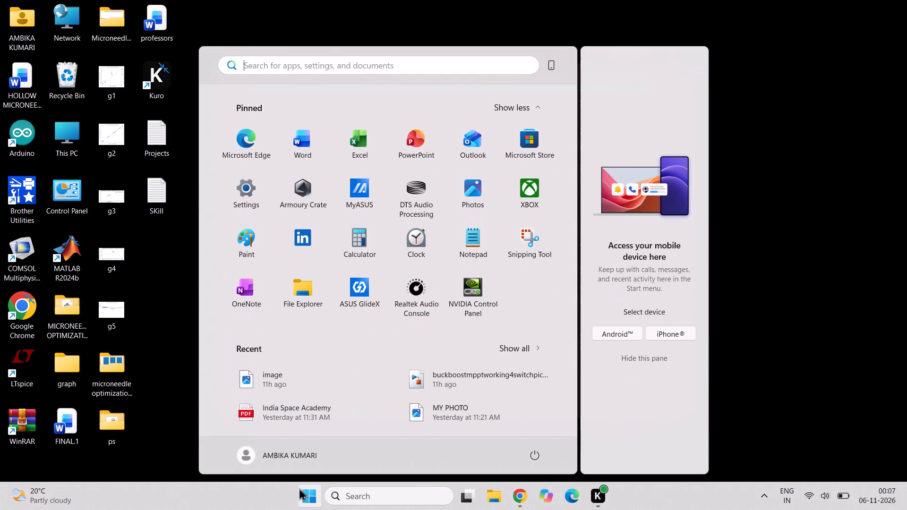
pyautogui.doubleClick(310, 144)
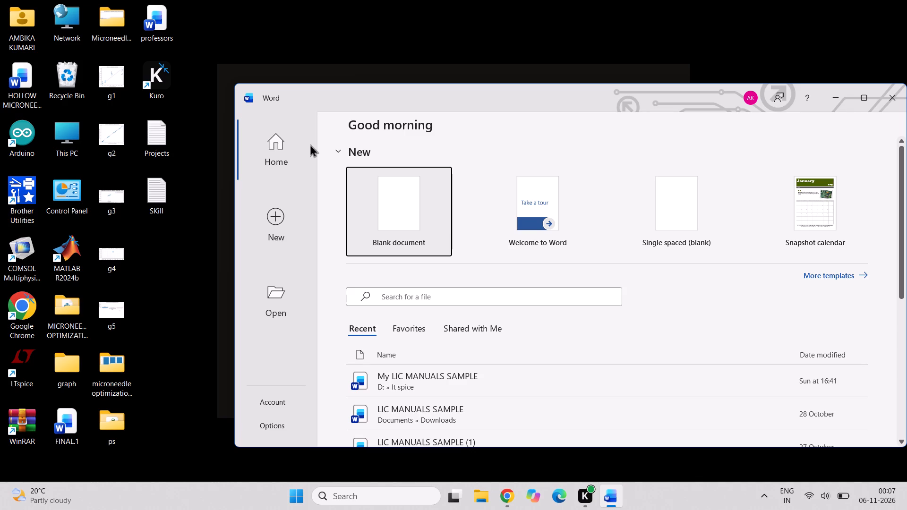
pyautogui.doubleClick(396, 231)
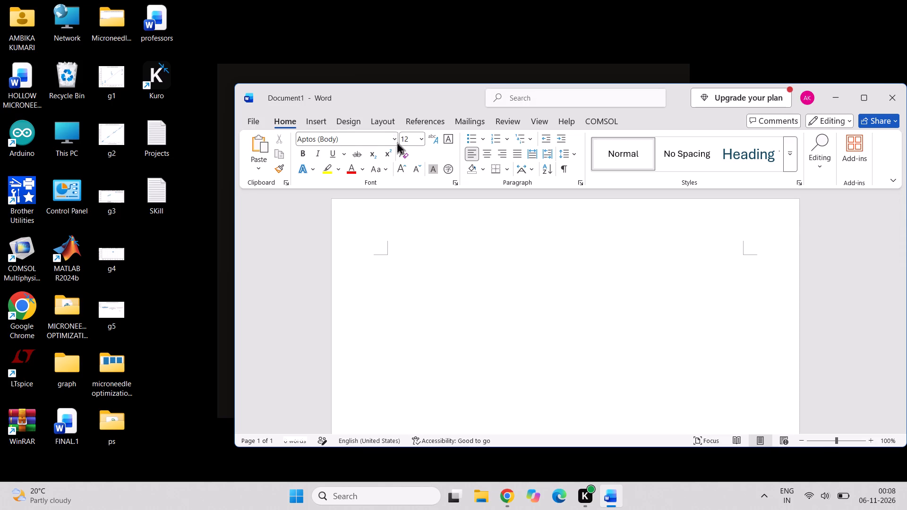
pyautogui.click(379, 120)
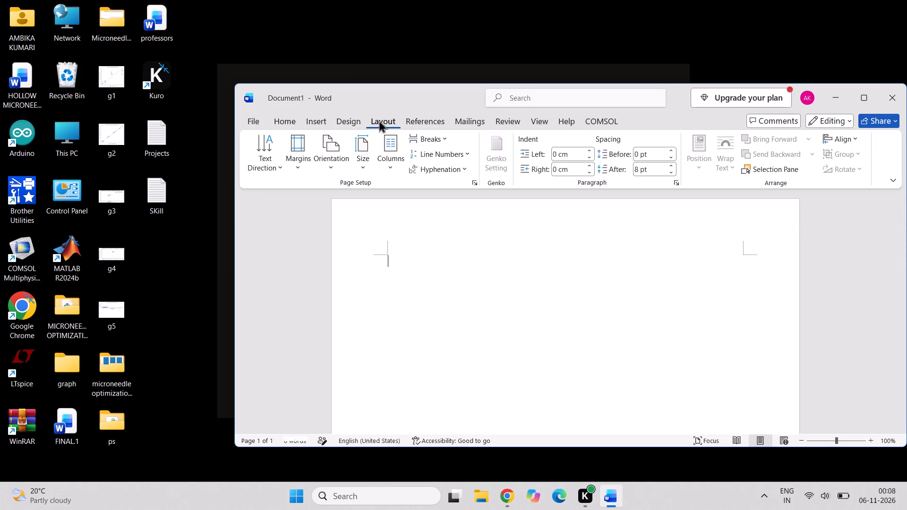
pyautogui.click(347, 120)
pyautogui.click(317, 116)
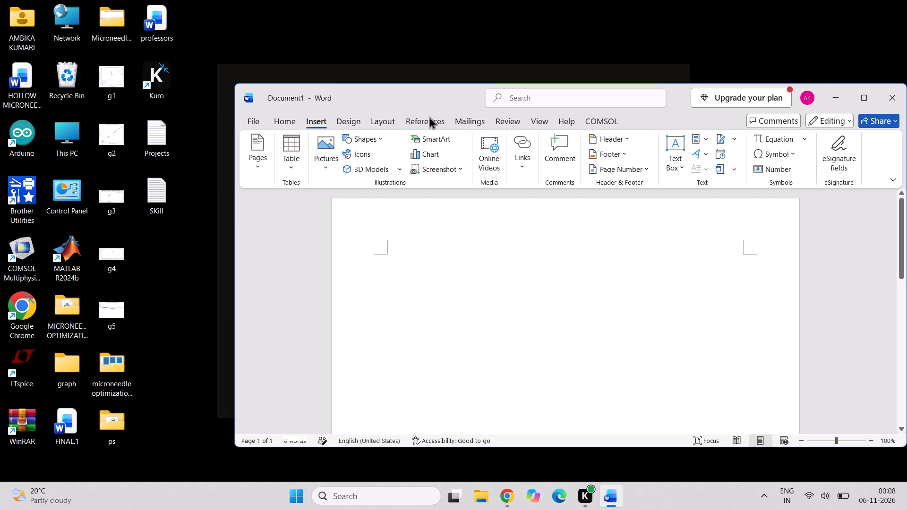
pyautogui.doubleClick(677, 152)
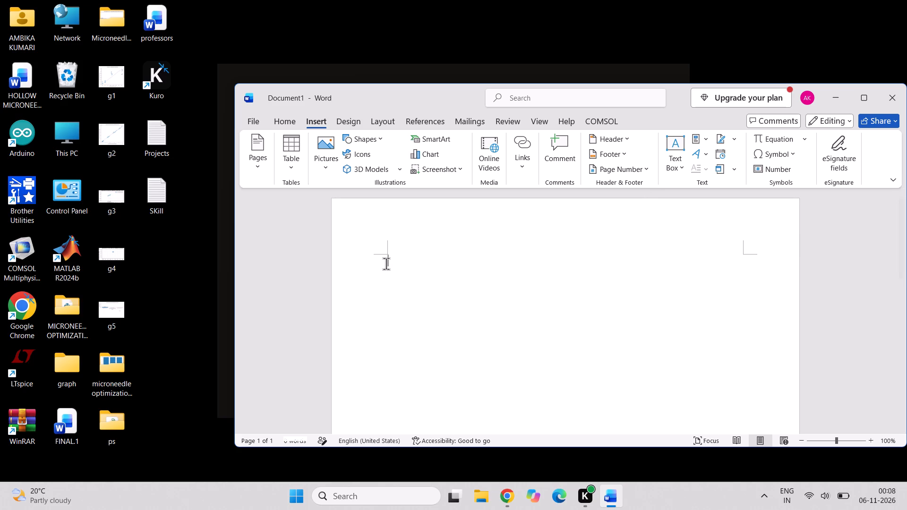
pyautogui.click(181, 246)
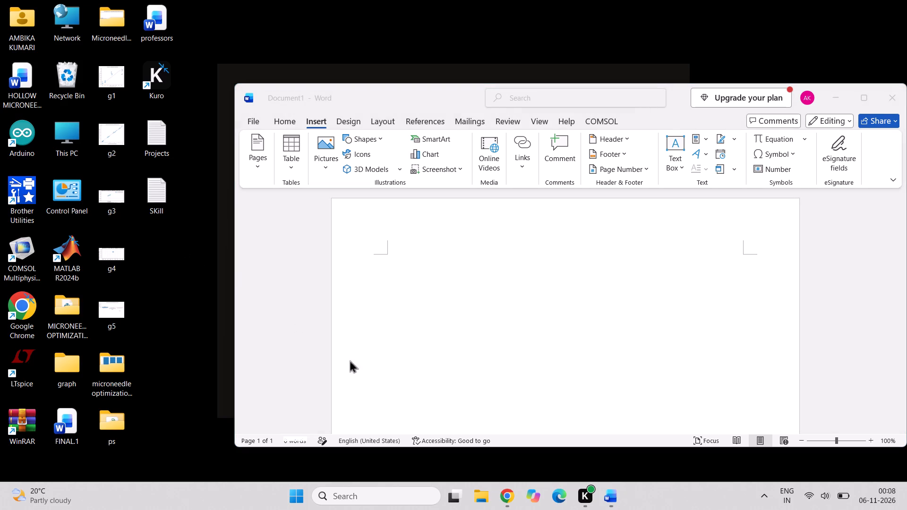
# Switch to Chrome and search Google Images for "ggv logo" in a new tab.
pyautogui.click(506, 496)
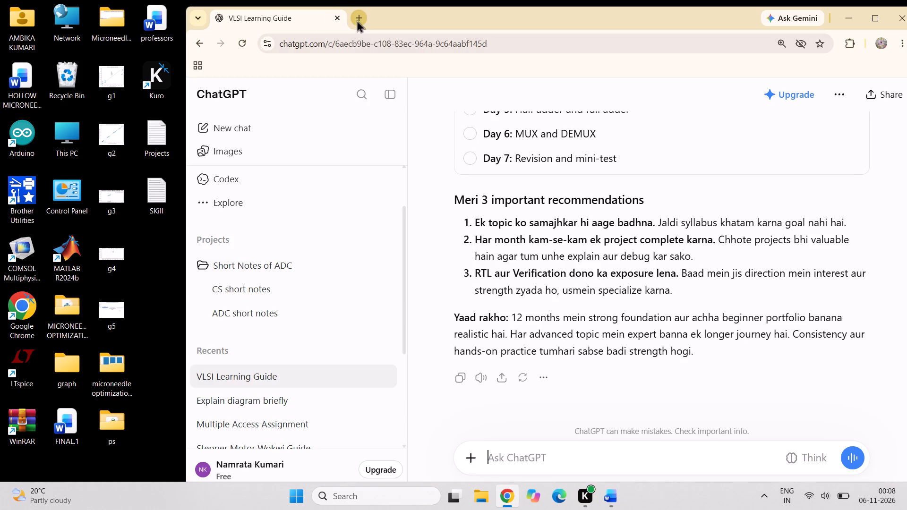
pyautogui.click(357, 20)
pyautogui.click(461, 243)
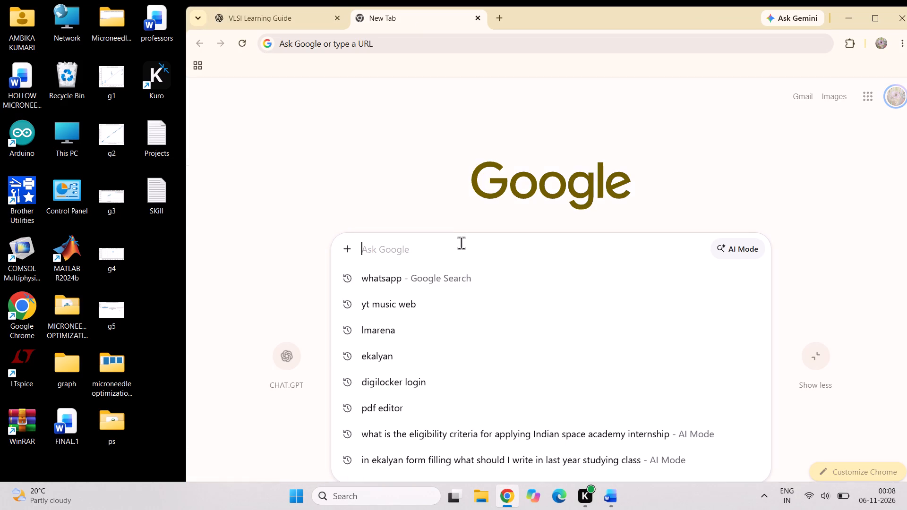
pyautogui.write('ggv')
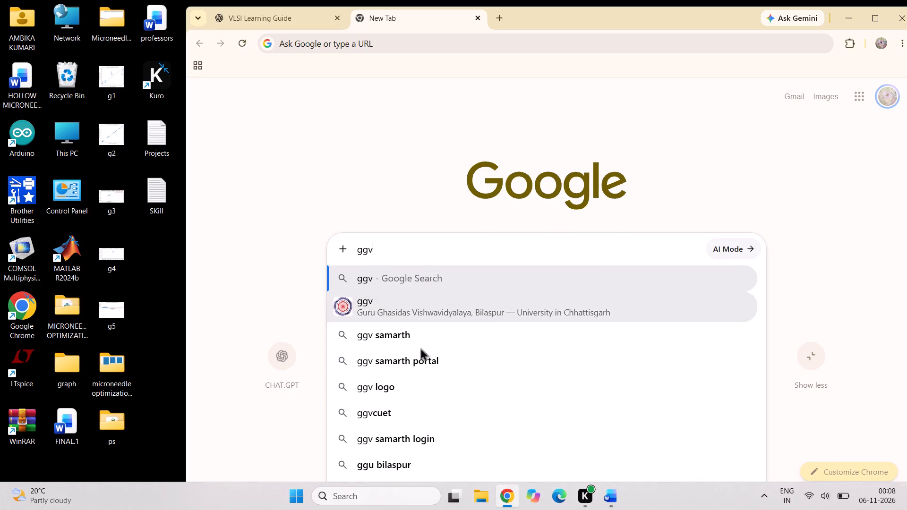
pyautogui.doubleClick(408, 388)
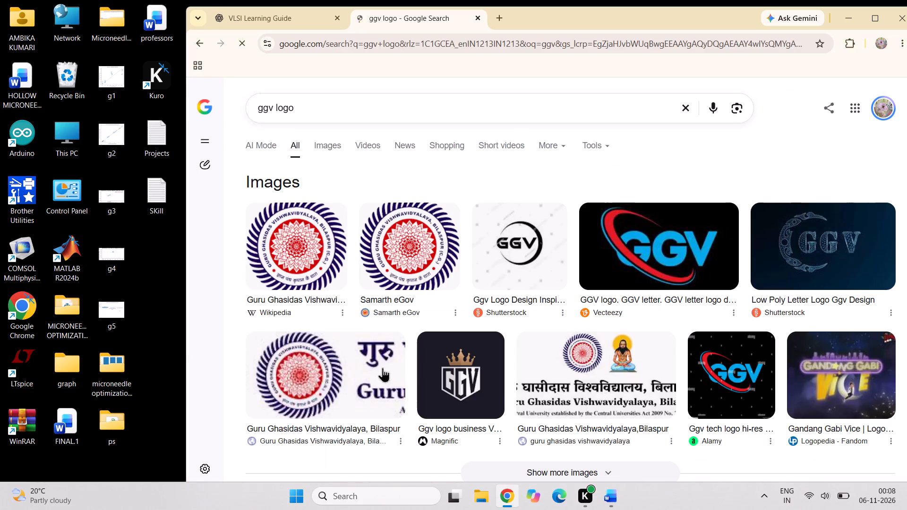
pyautogui.click(331, 134)
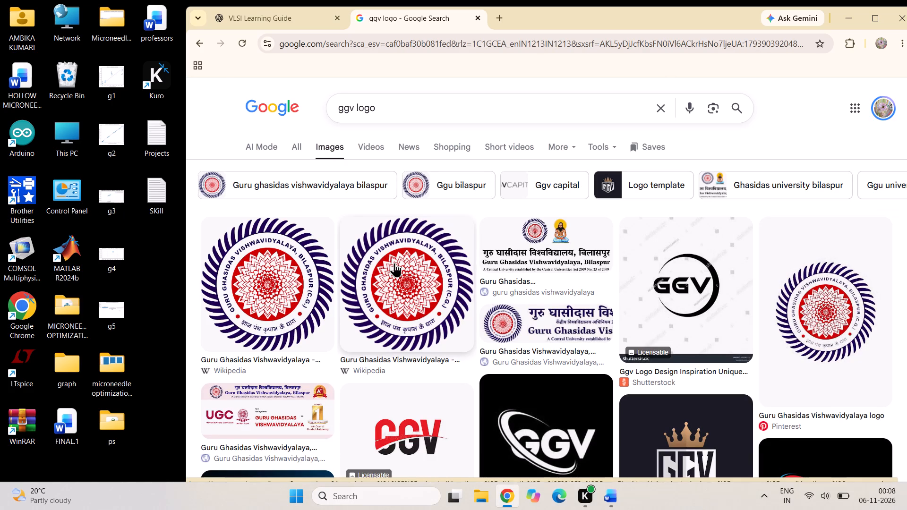
# Copy the round Guru Ghasidas Vishwavidyalaya logo from the Wikipedia image result and paste it into the blank Word document.
pyautogui.click(262, 284)
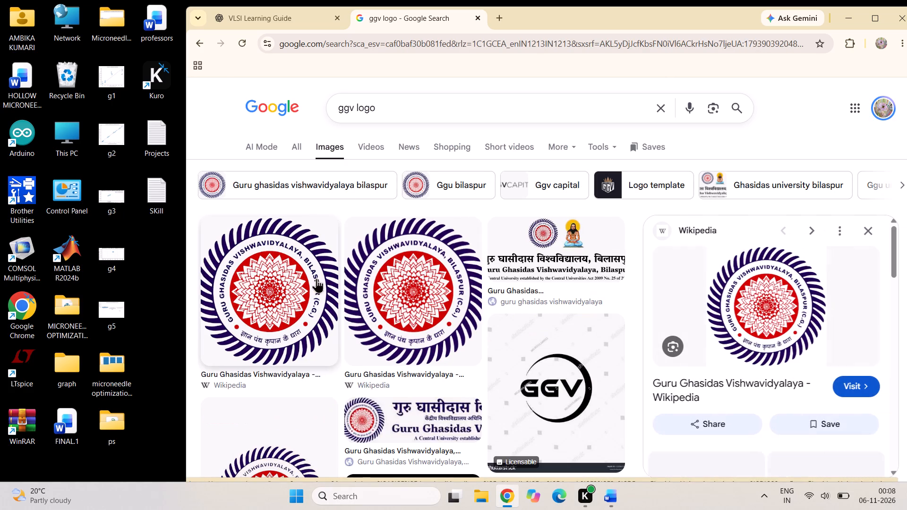
pyautogui.rightClick(733, 311)
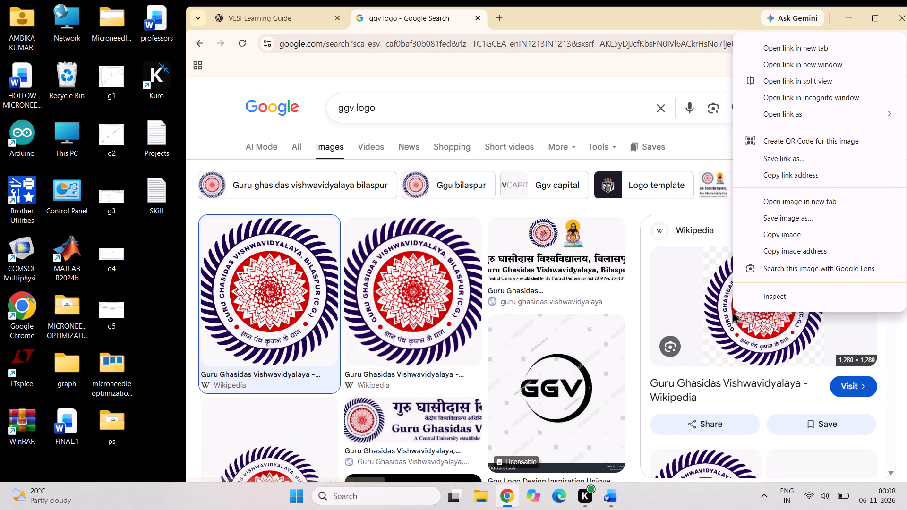
pyautogui.click(788, 231)
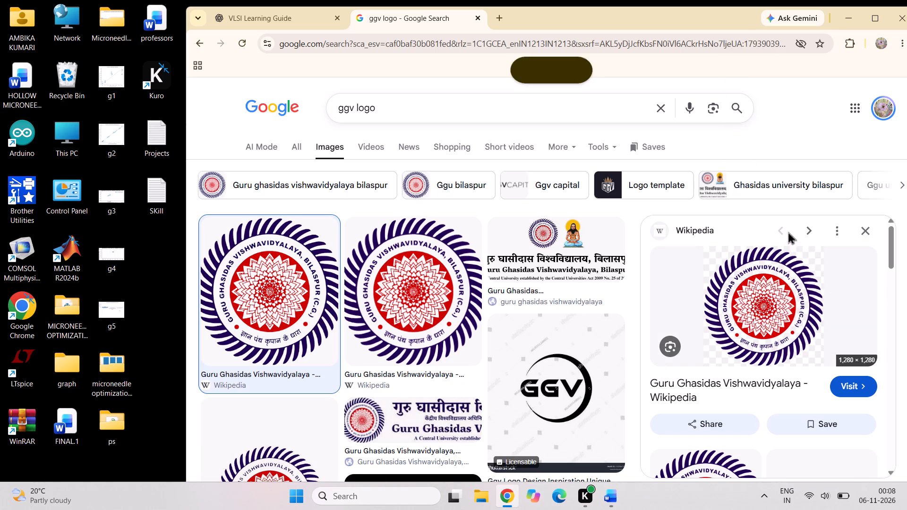
pyautogui.click(608, 496)
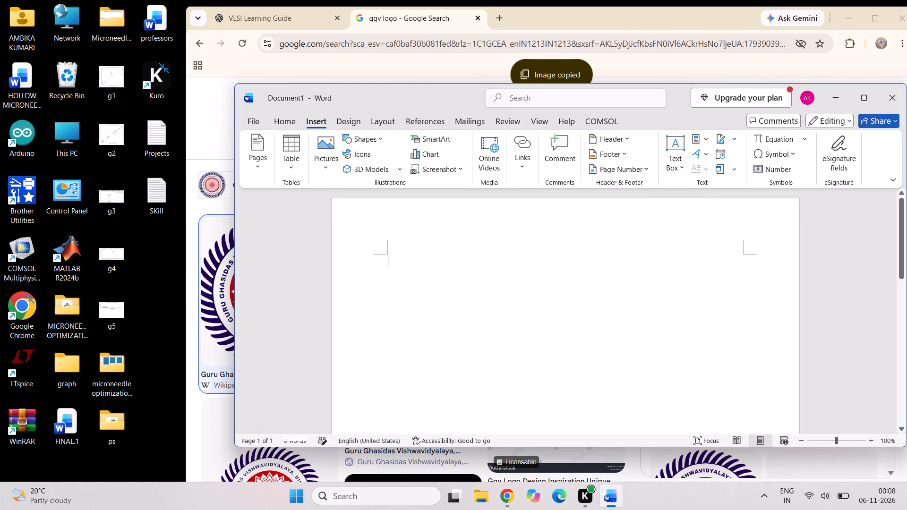
pyautogui.click(629, 312)
pyautogui.hotkey('ctrl', 'v')
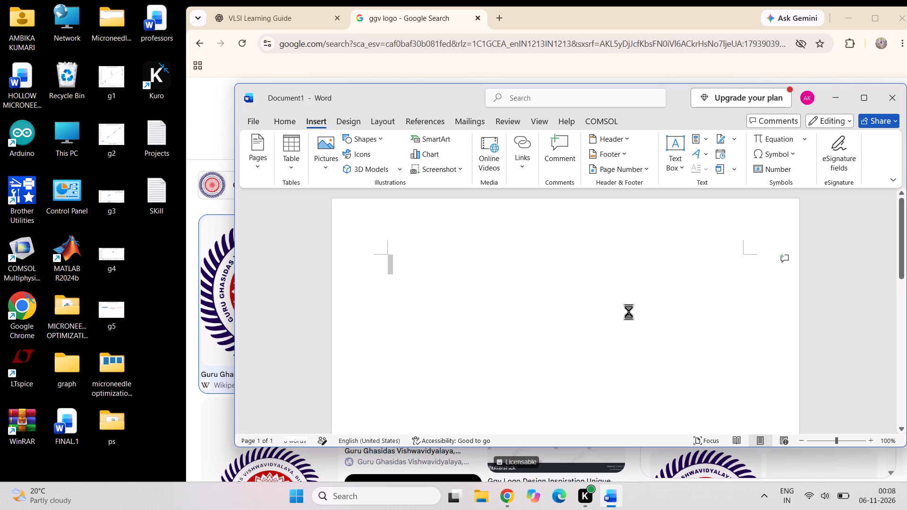
# Shrink the pasted logo to about half its original height and roughly two thirds of the text width.
pyautogui.click(587, 387)
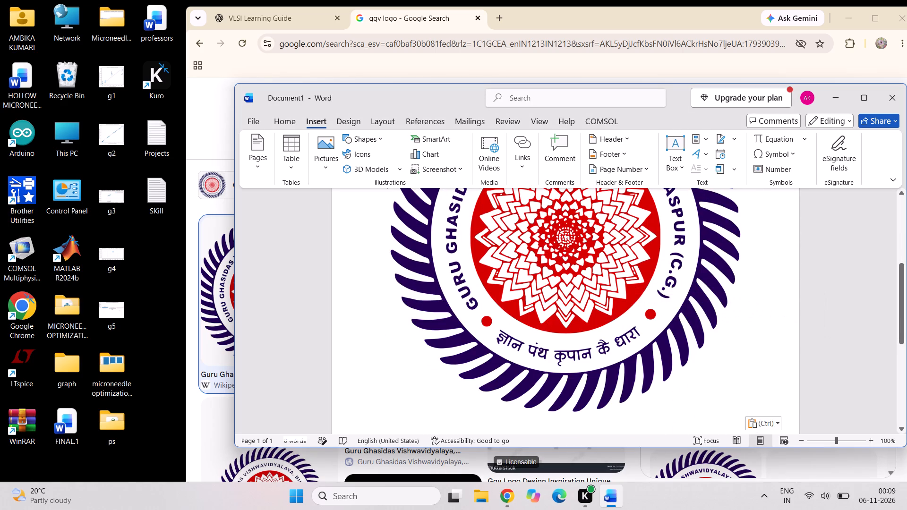
pyautogui.moveTo(565, 410); pyautogui.dragTo(567, 421)
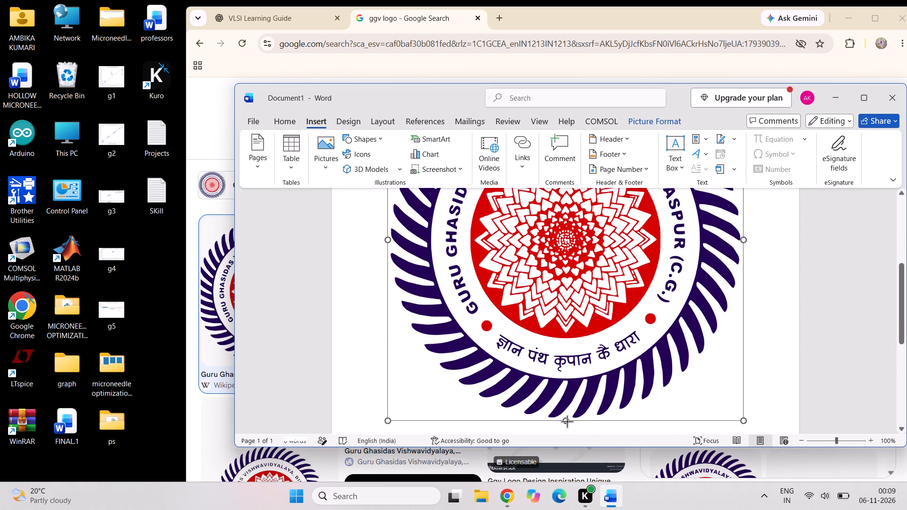
pyautogui.moveTo(567, 421); pyautogui.dragTo(577, 318)
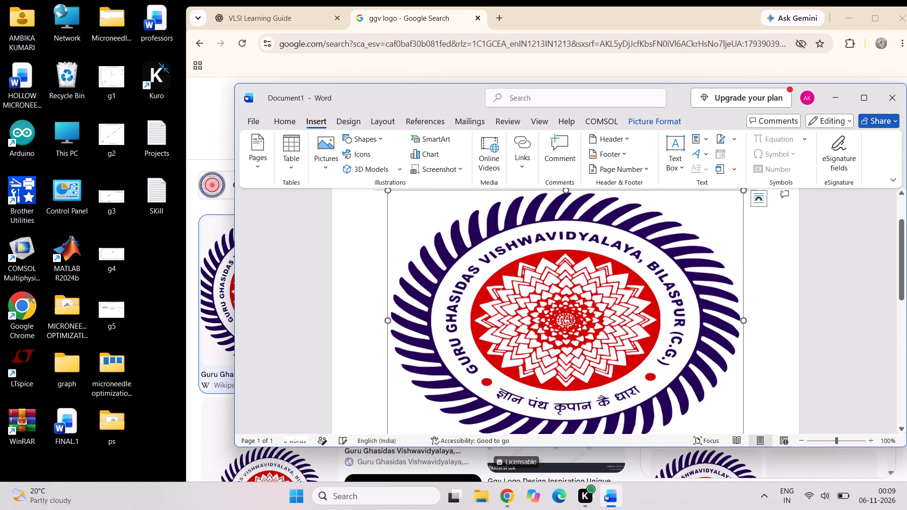
pyautogui.moveTo(744, 321); pyautogui.dragTo(680, 328)
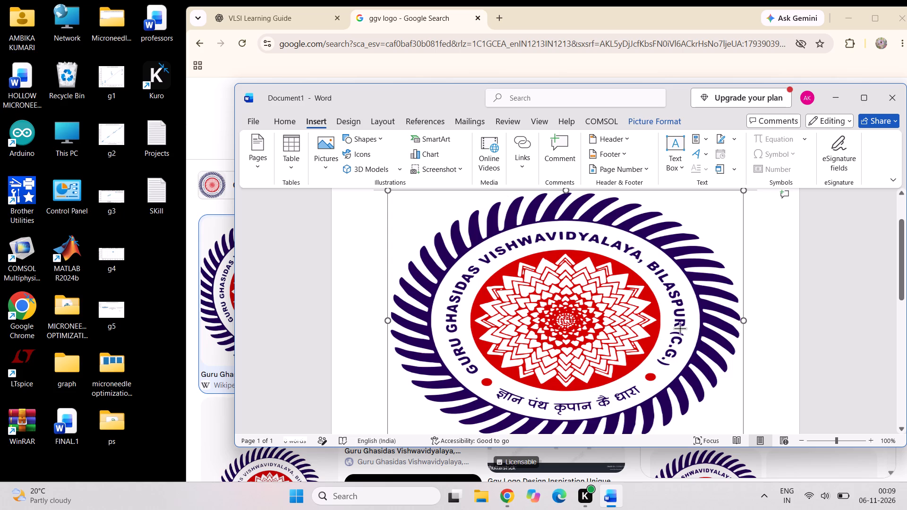
pyautogui.moveTo(680, 328); pyautogui.dragTo(645, 328)
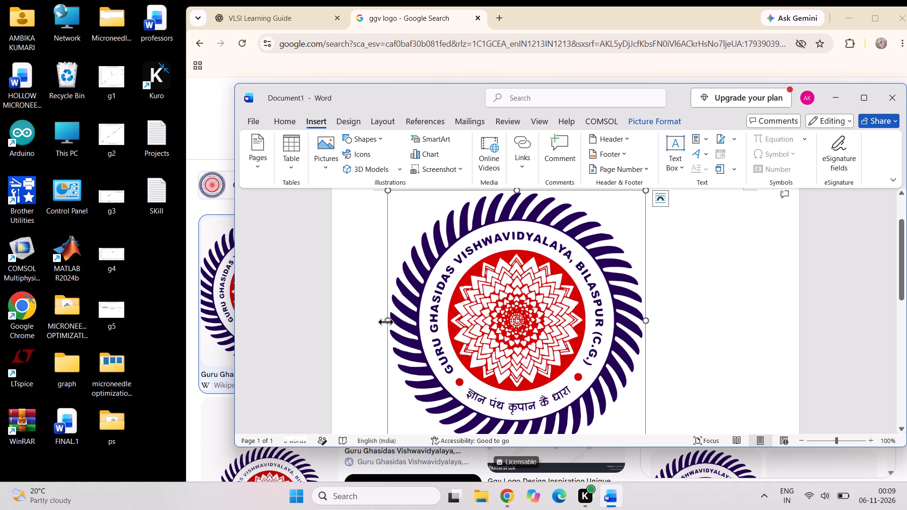
pyautogui.moveTo(387, 321); pyautogui.dragTo(402, 321)
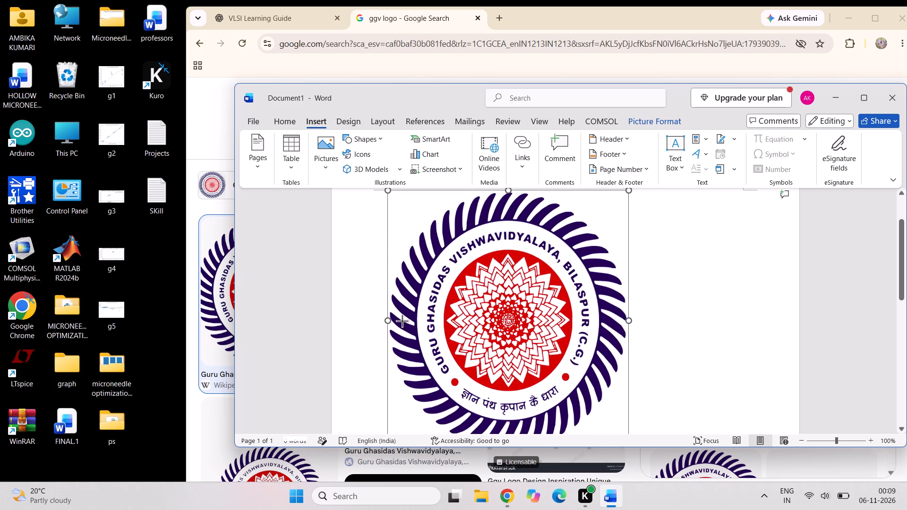
pyautogui.moveTo(402, 321); pyautogui.dragTo(377, 314)
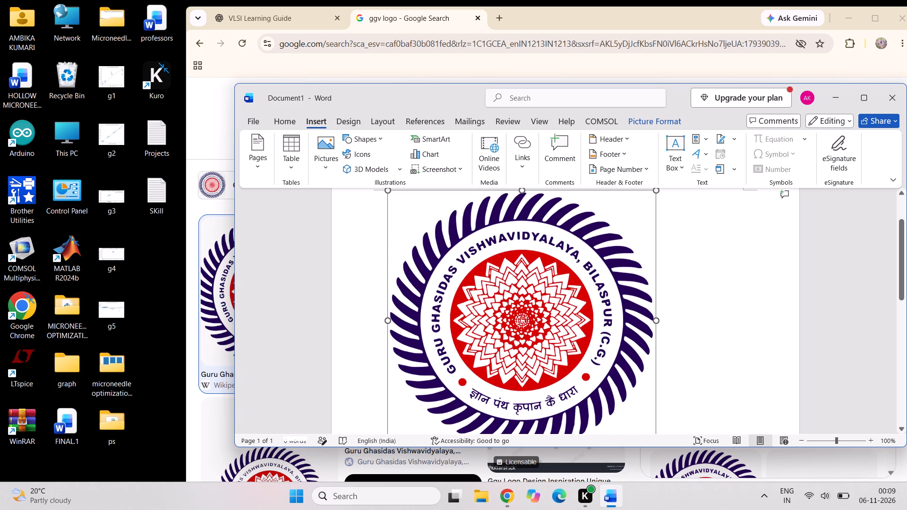
pyautogui.scroll(-1, 485, 369)
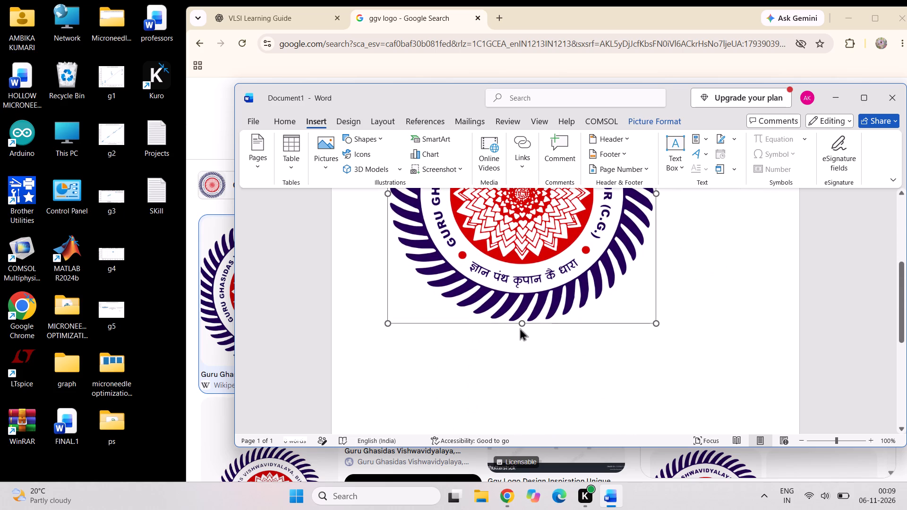
pyautogui.moveTo(523, 323); pyautogui.dragTo(547, 238)
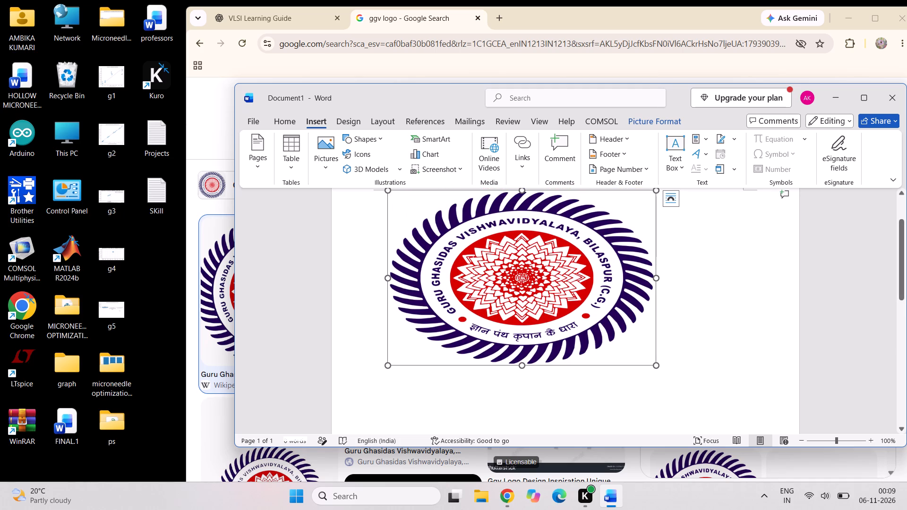
pyautogui.moveTo(656, 278); pyautogui.dragTo(630, 282)
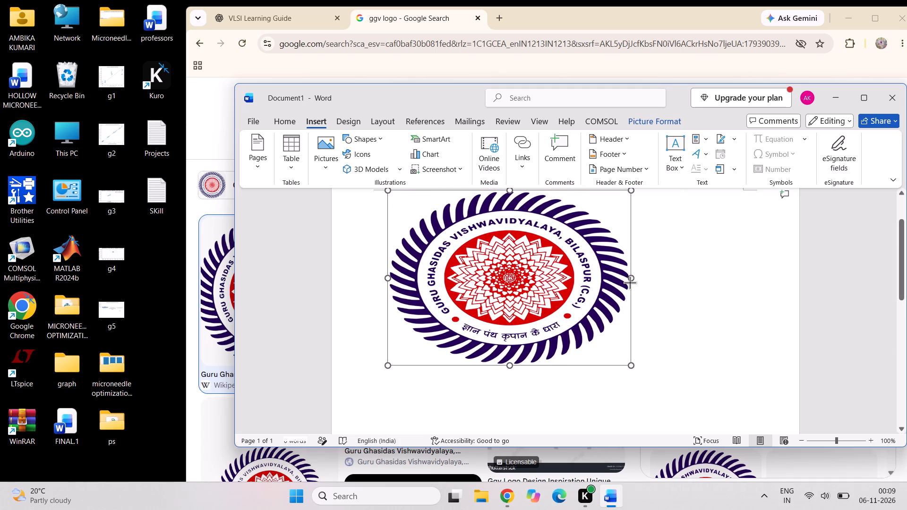
pyautogui.moveTo(630, 282); pyautogui.dragTo(618, 289)
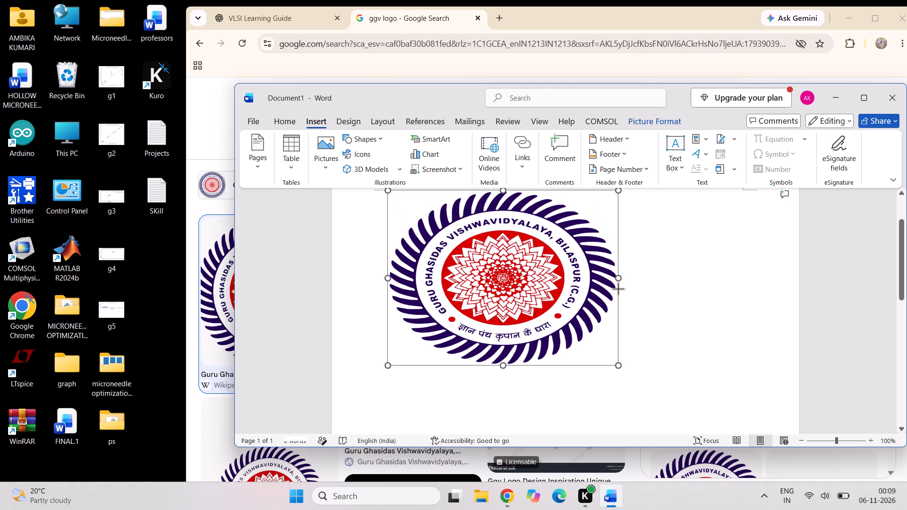
pyautogui.moveTo(618, 289); pyautogui.dragTo(613, 292)
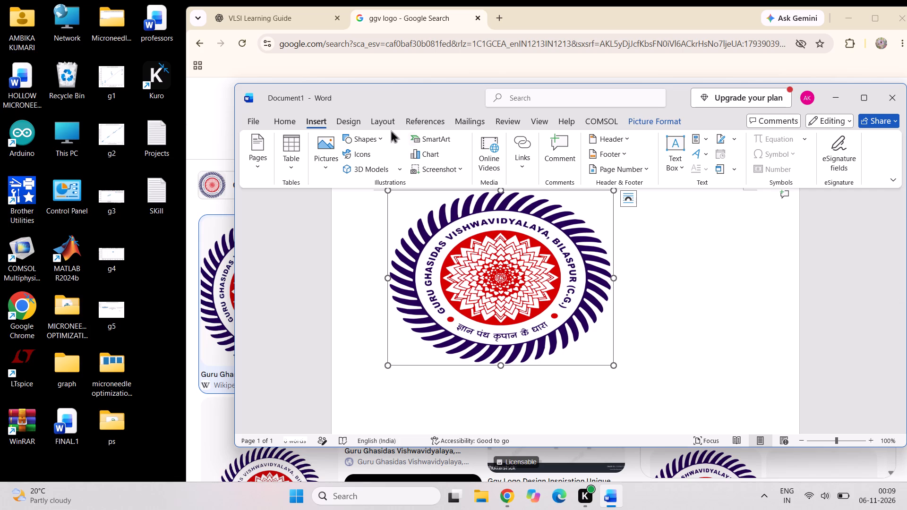
# Center the logo horizontally on the page.
pyautogui.click(291, 122)
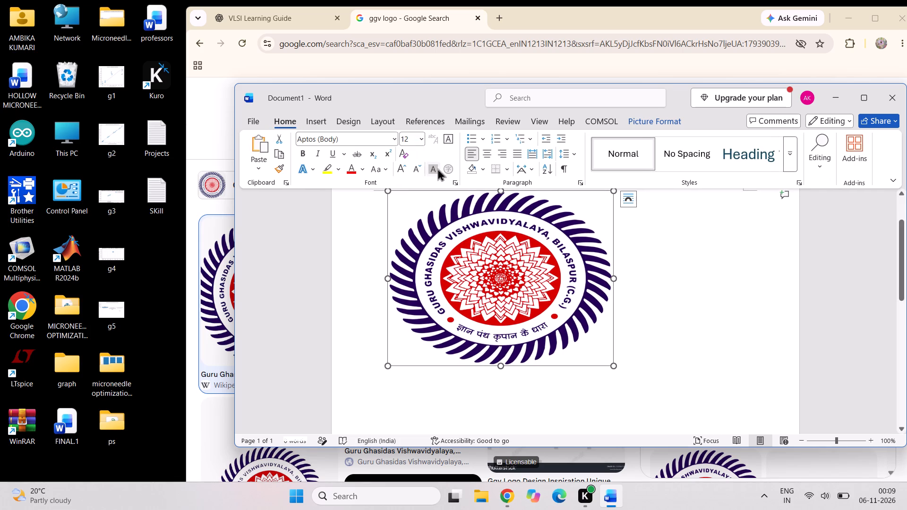
pyautogui.click(482, 157)
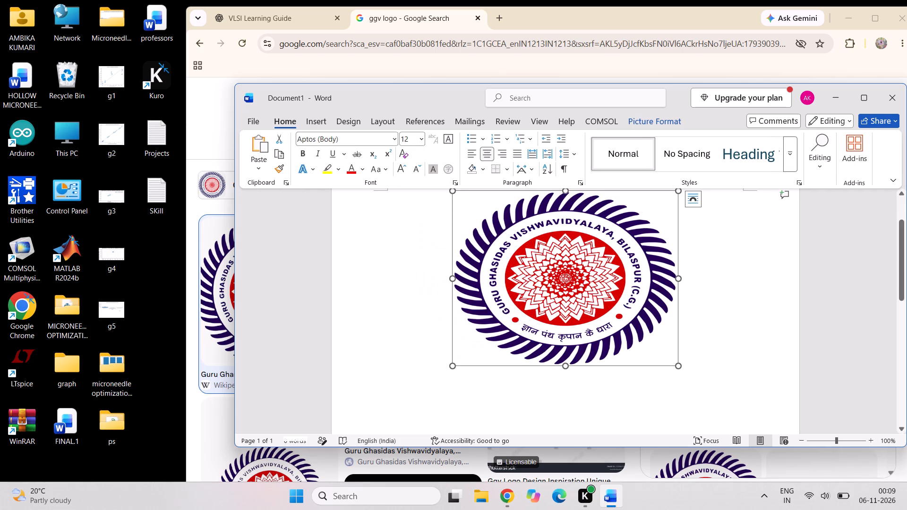
pyautogui.click(733, 357)
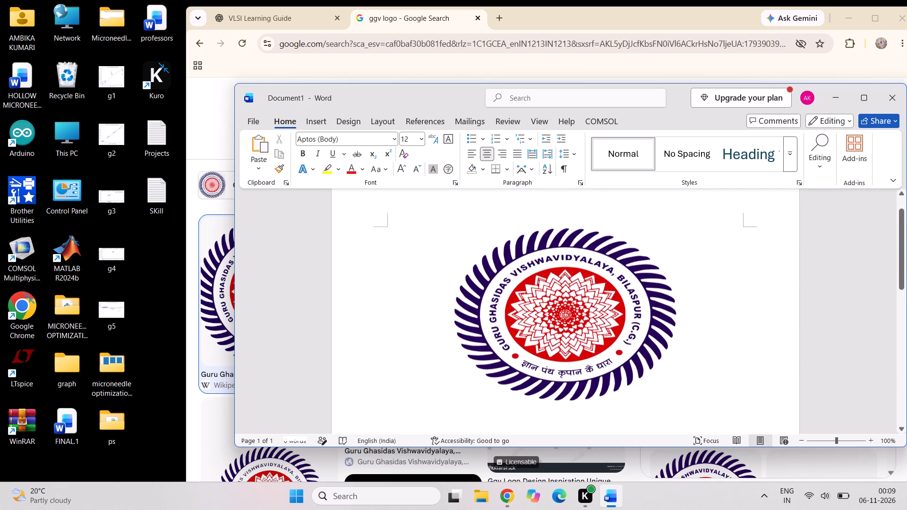
# Stretch the logo's height by about a tenth while keeping its width.
pyautogui.click(642, 343)
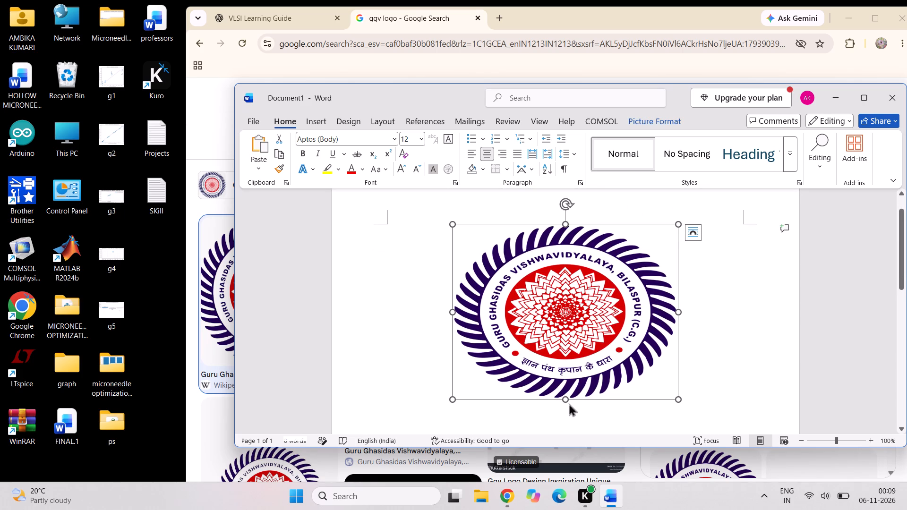
pyautogui.moveTo(567, 400); pyautogui.dragTo(567, 415)
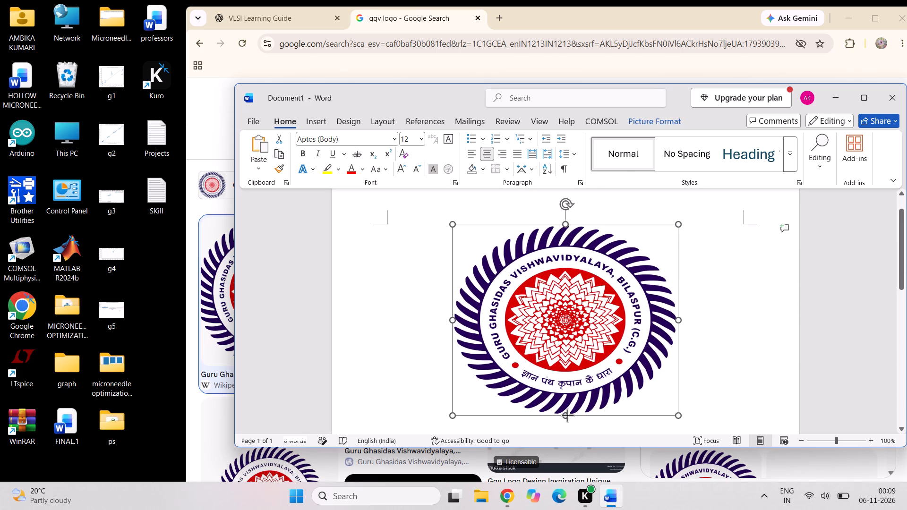
pyautogui.moveTo(567, 415); pyautogui.dragTo(568, 417)
pyautogui.click(719, 367)
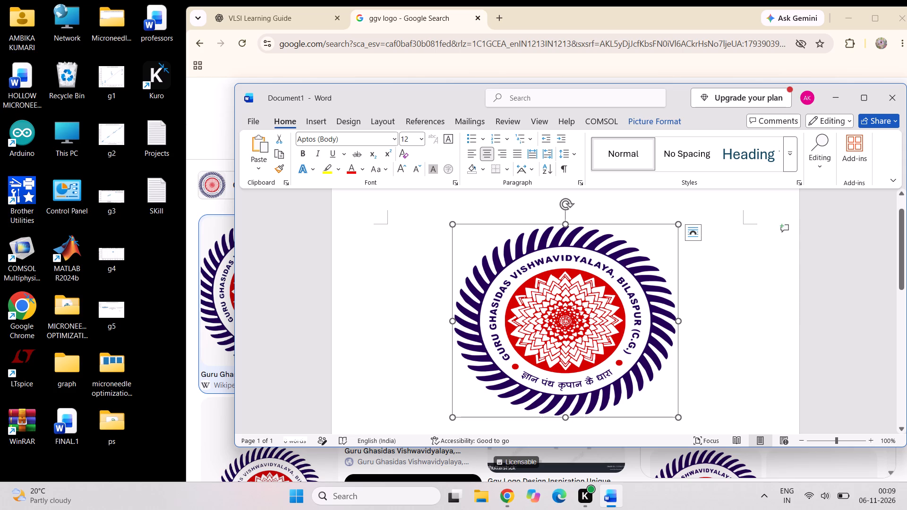
# Maximize the Word window.
pyautogui.scroll(-2, 719, 367)
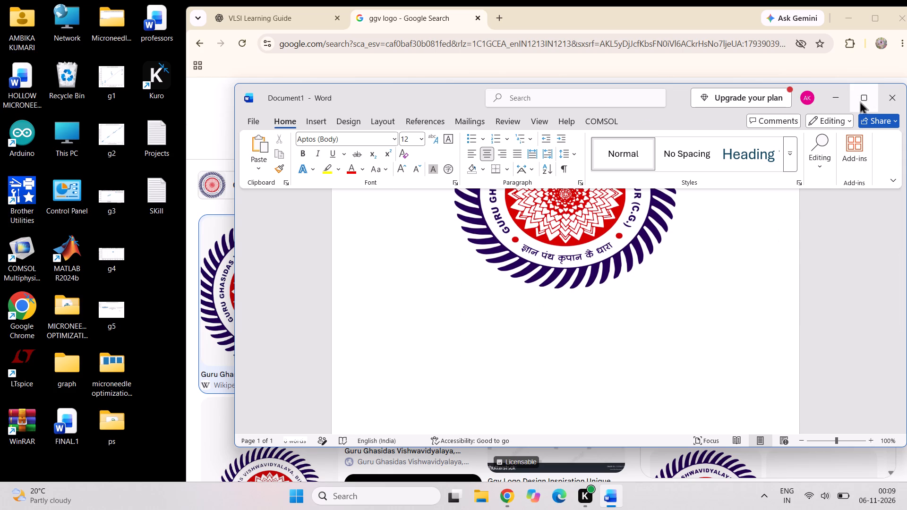
pyautogui.click(862, 93)
# Start a new justified paragraph a little below the logo with the font size set to 14.
pyautogui.scroll(2, 663, 319)
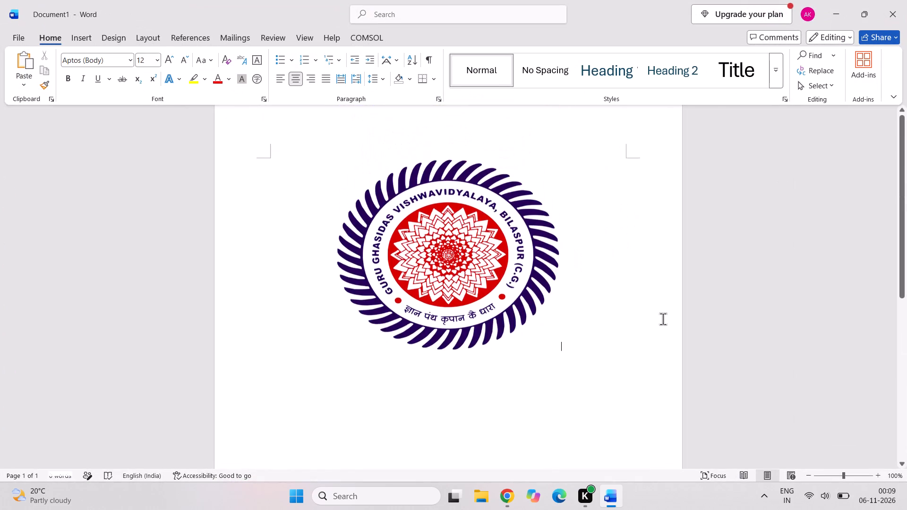
pyautogui.scroll(1, 663, 319)
pyautogui.scroll(-1, 663, 319)
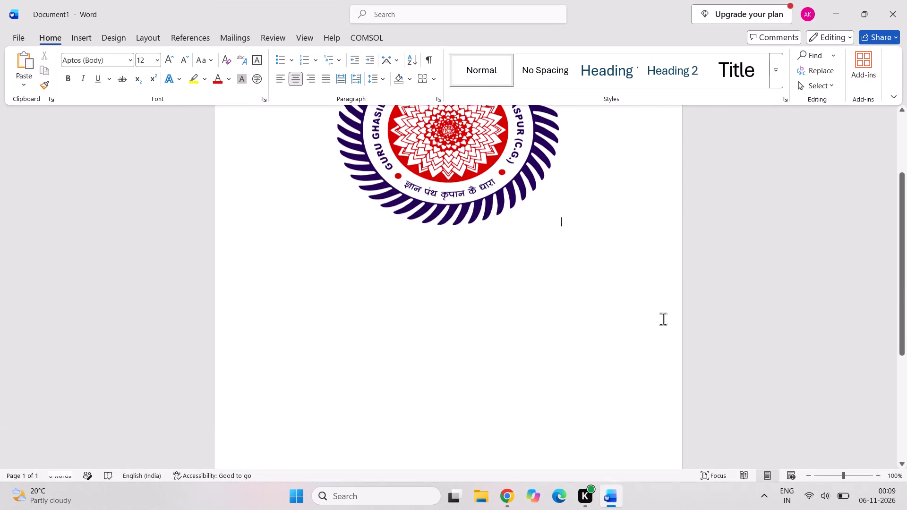
pyautogui.scroll(-1, 663, 319)
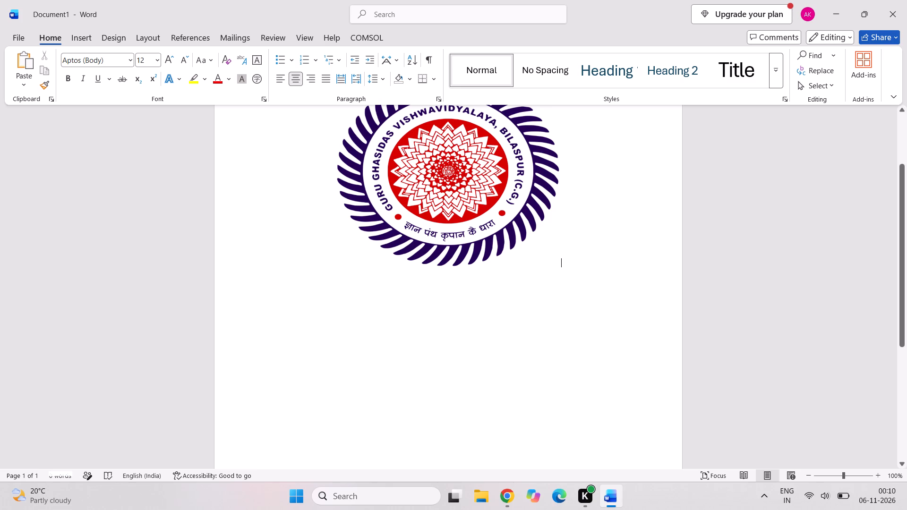
pyautogui.click(328, 312)
pyautogui.doubleClick(276, 310)
pyautogui.click(283, 80)
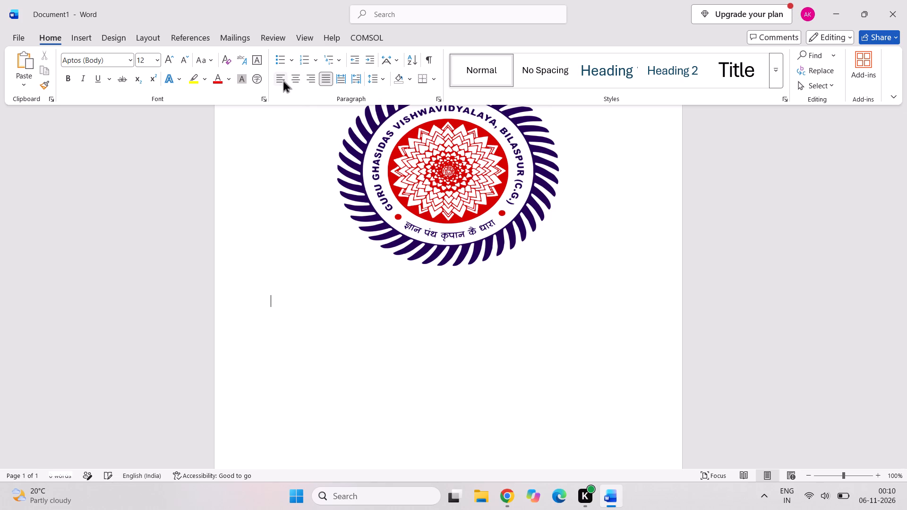
pyautogui.click(283, 80)
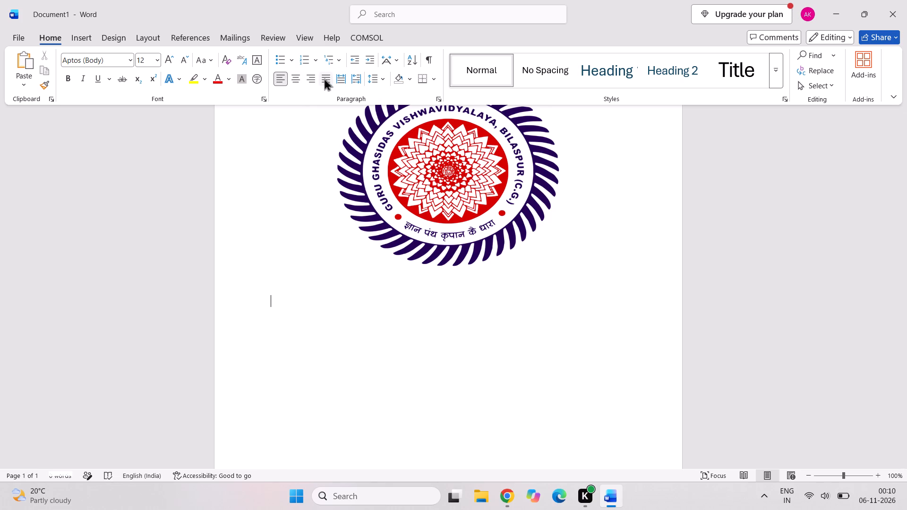
pyautogui.click(325, 78)
pyautogui.click(155, 64)
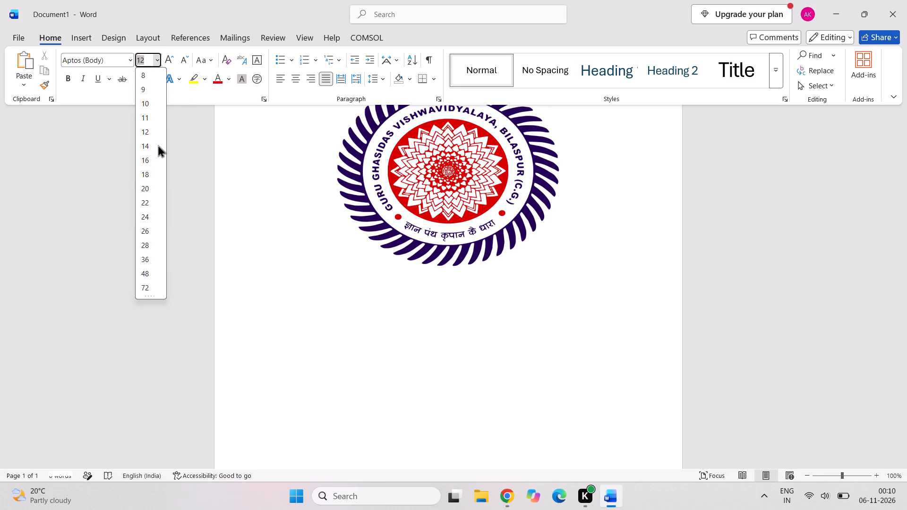
pyautogui.click(152, 146)
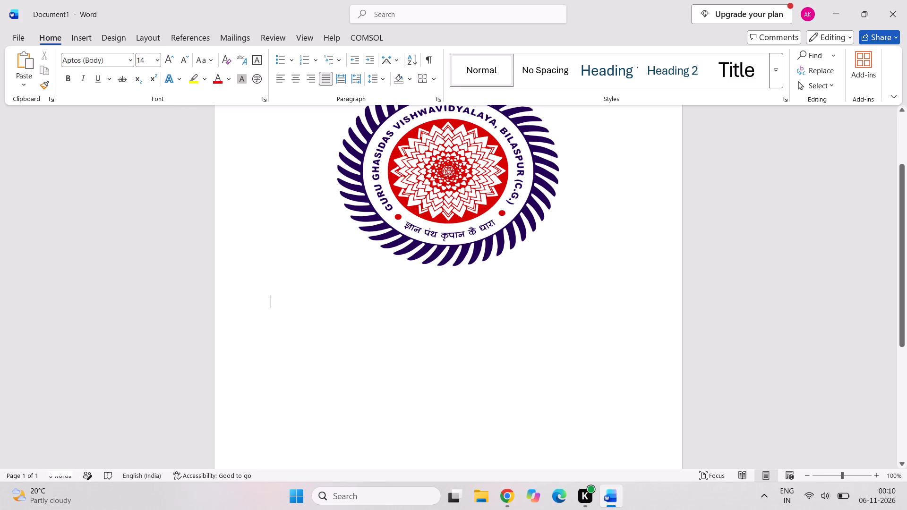
# Enter the title text "LIC LAB RECORD" on the line below the logo.
pyautogui.write('LIC')
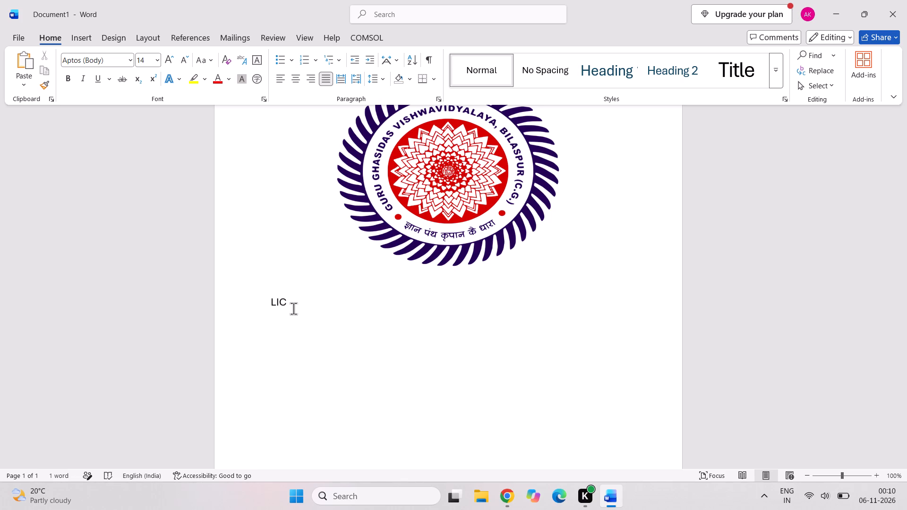
pyautogui.press('space')
pyautogui.write('LAB')
pyautogui.press('space')
pyautogui.write('MA')
pyautogui.press('BackSpace')
pyautogui.press('BackSpace')
pyautogui.write('FILE')
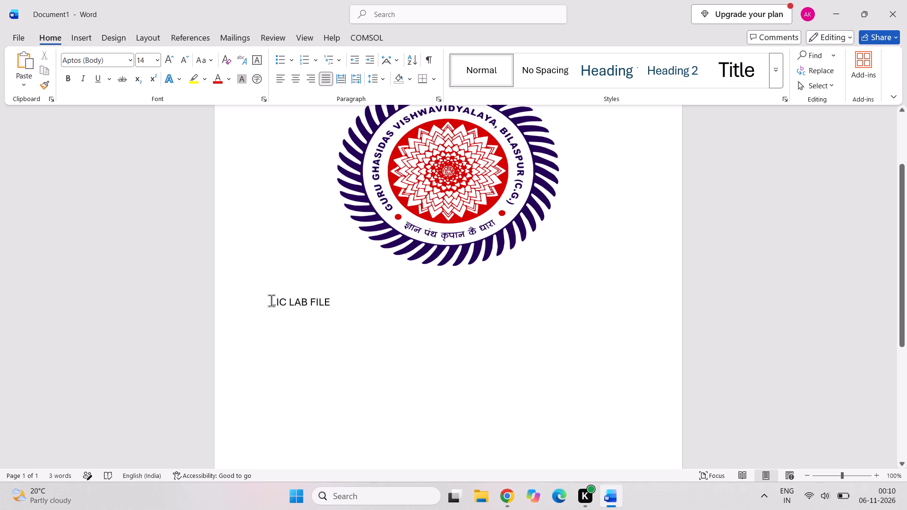
pyautogui.press('BackSpace')
pyautogui.press('BackSpace')
pyautogui.press('BackSpace')
pyautogui.press('BackSpace')
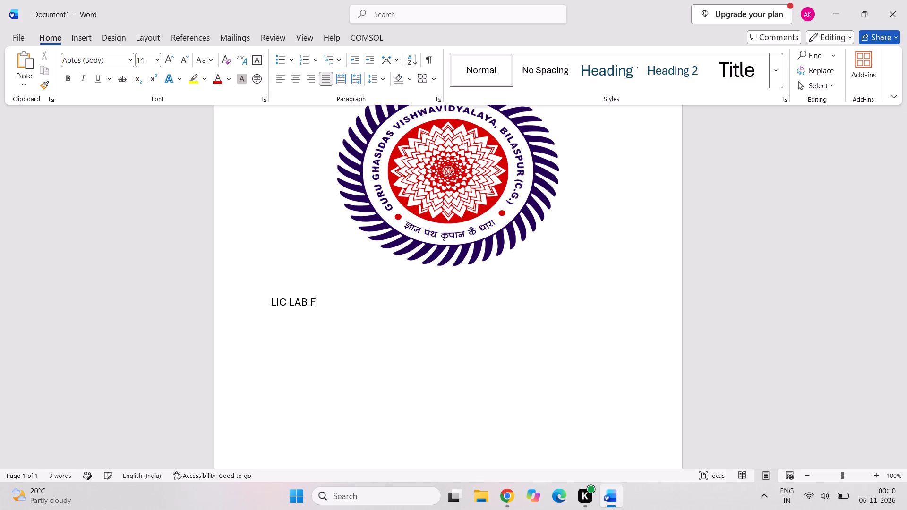
pyautogui.write('RECORD')
# Make the whole "LIC LAB RECORD" title bold and center it under the logo.
pyautogui.moveTo(267, 297); pyautogui.dragTo(367, 293)
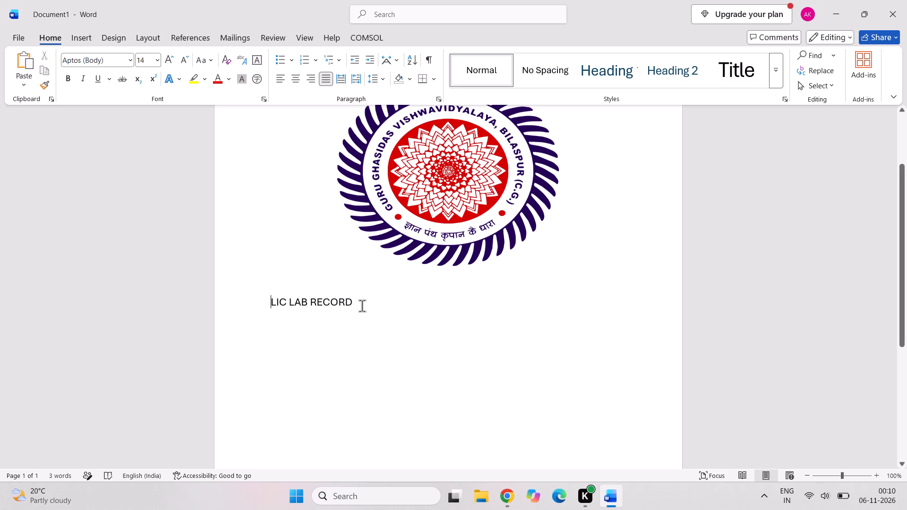
pyautogui.click(362, 306)
pyautogui.moveTo(362, 306); pyautogui.dragTo(273, 306)
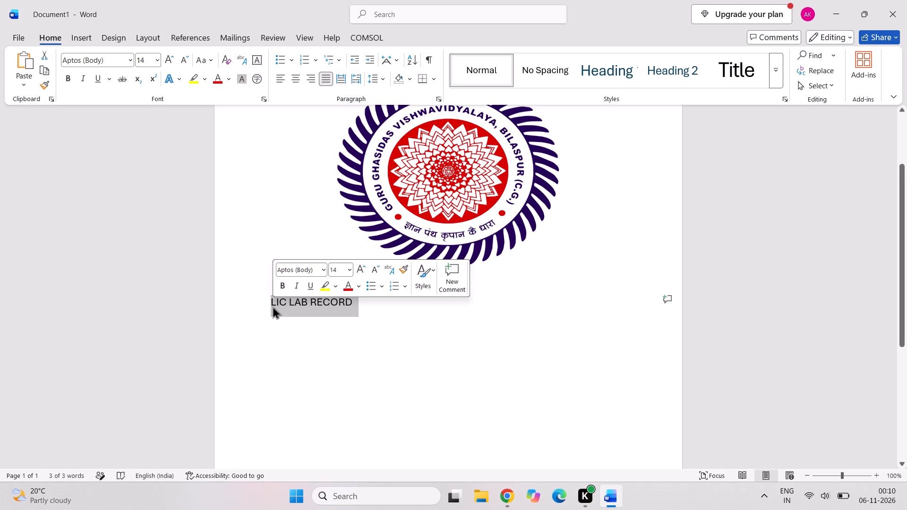
pyautogui.hotkey('ctrl', 'b')
pyautogui.keyDown('ctrl'); pyautogui.click(273, 306); pyautogui.keyUp('ctrl')
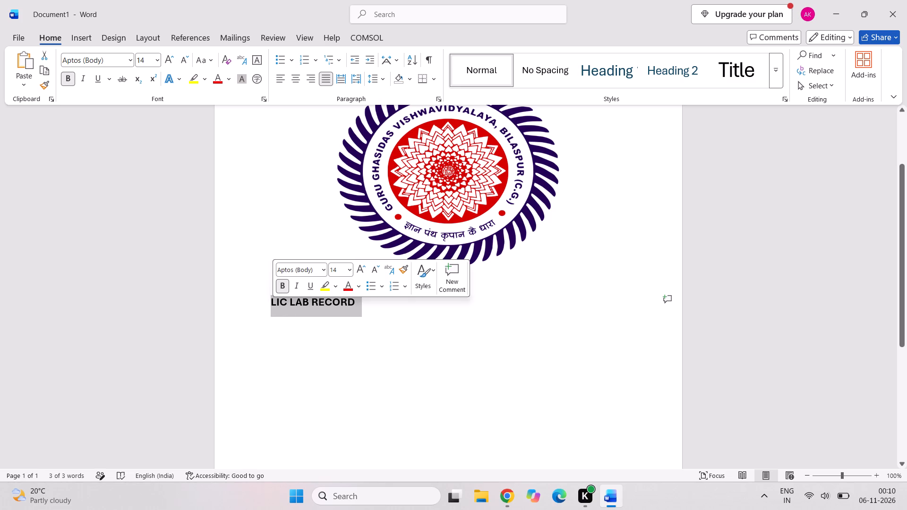
pyautogui.click(291, 76)
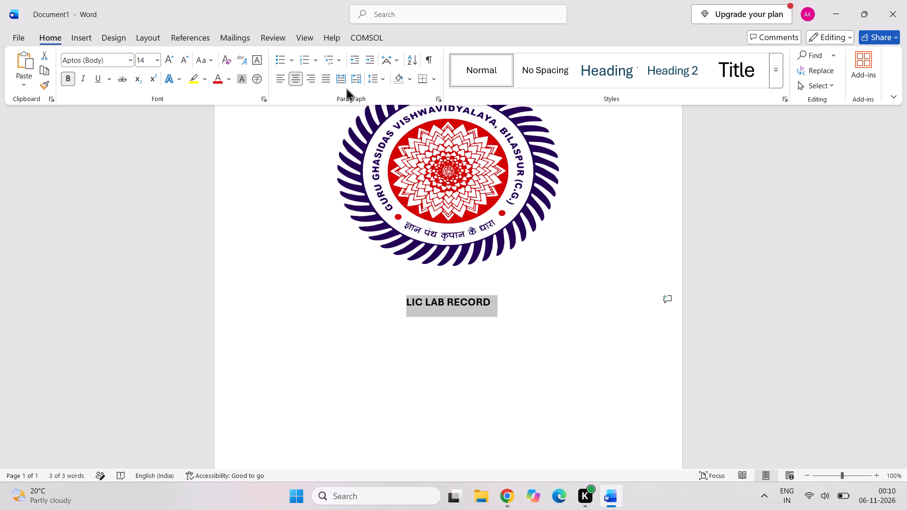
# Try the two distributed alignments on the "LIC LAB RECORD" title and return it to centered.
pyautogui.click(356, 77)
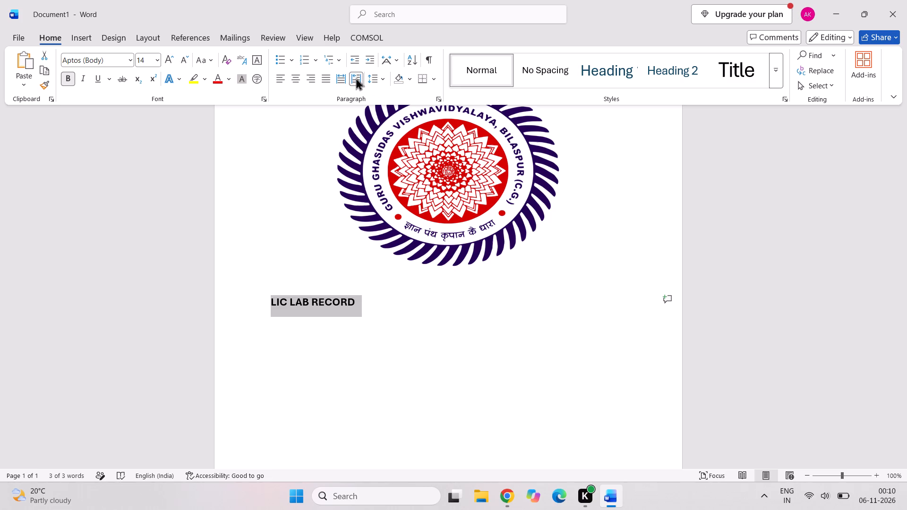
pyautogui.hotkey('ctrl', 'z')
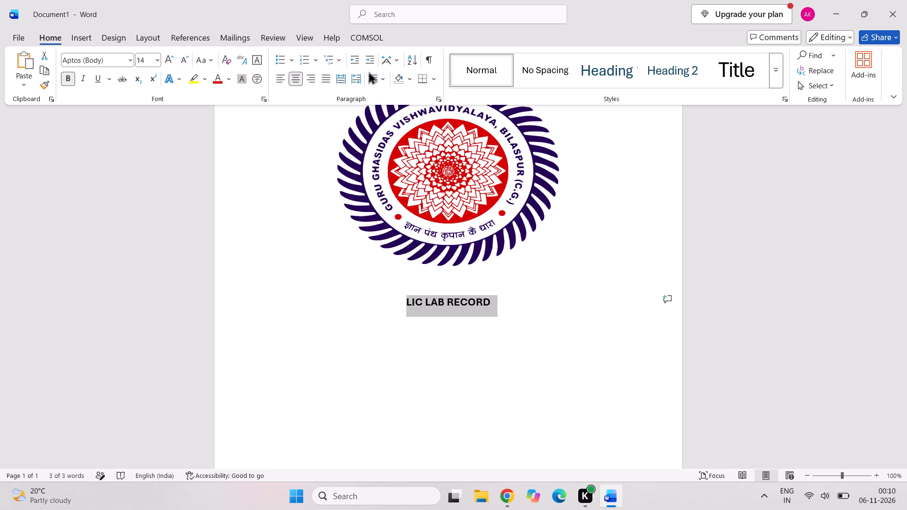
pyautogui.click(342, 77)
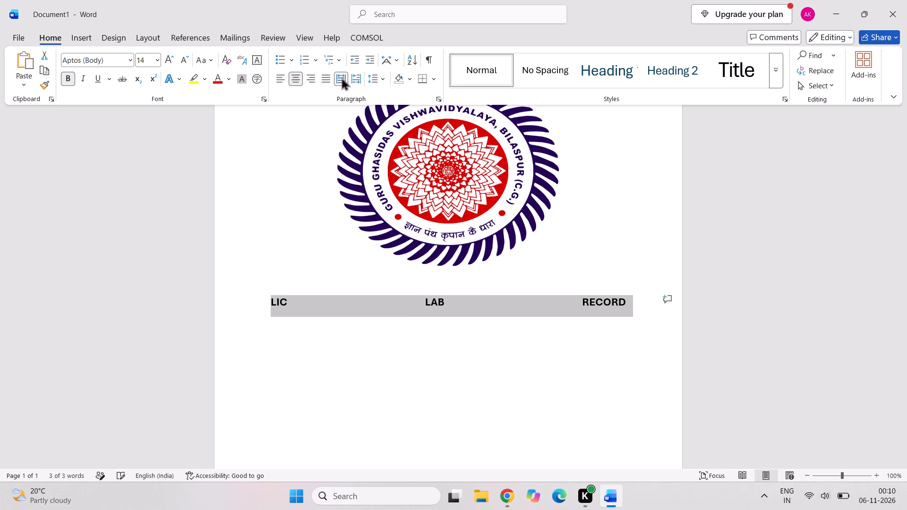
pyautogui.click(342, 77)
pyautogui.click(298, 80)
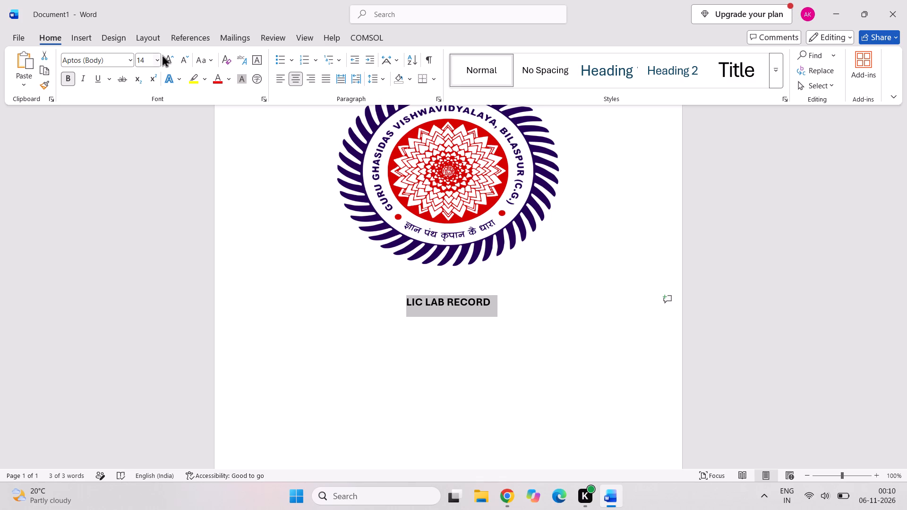
# Set the "LIC LAB RECORD" title to font size 24 and highlight it in yellow.
pyautogui.click(160, 59)
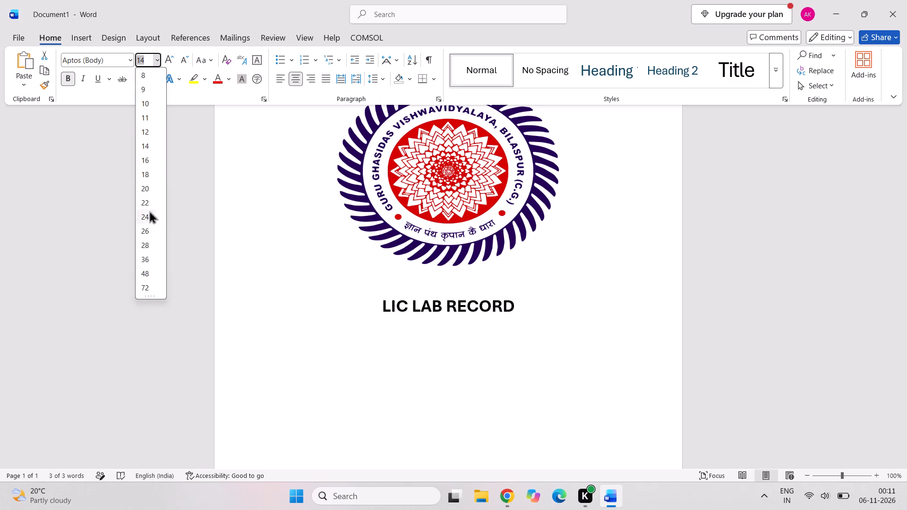
pyautogui.click(149, 213)
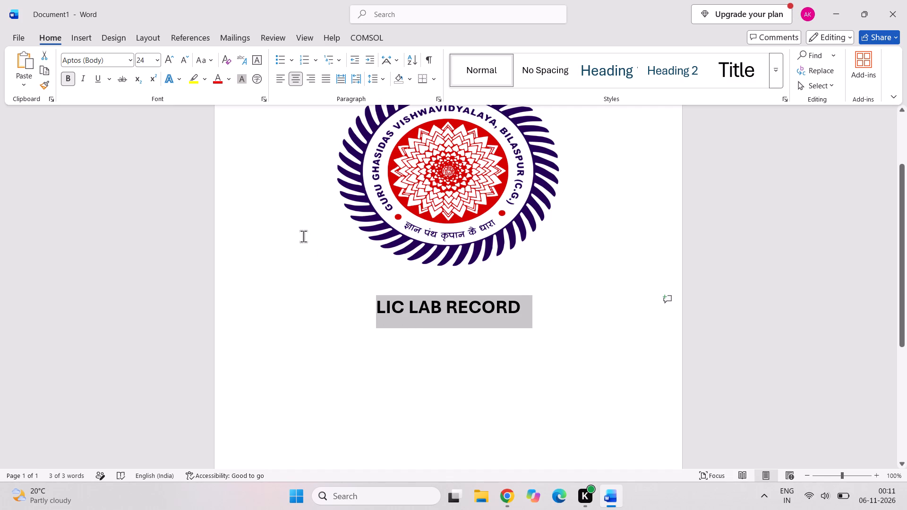
pyautogui.click(203, 81)
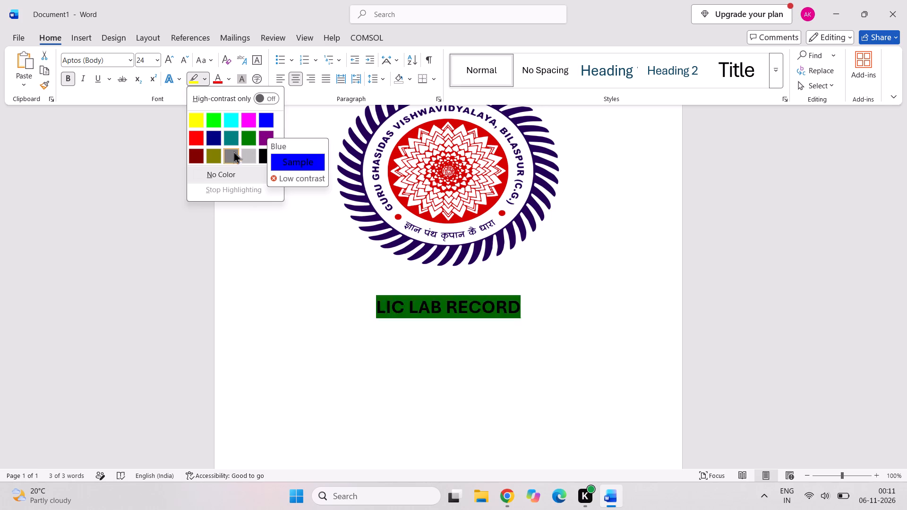
pyautogui.click(197, 120)
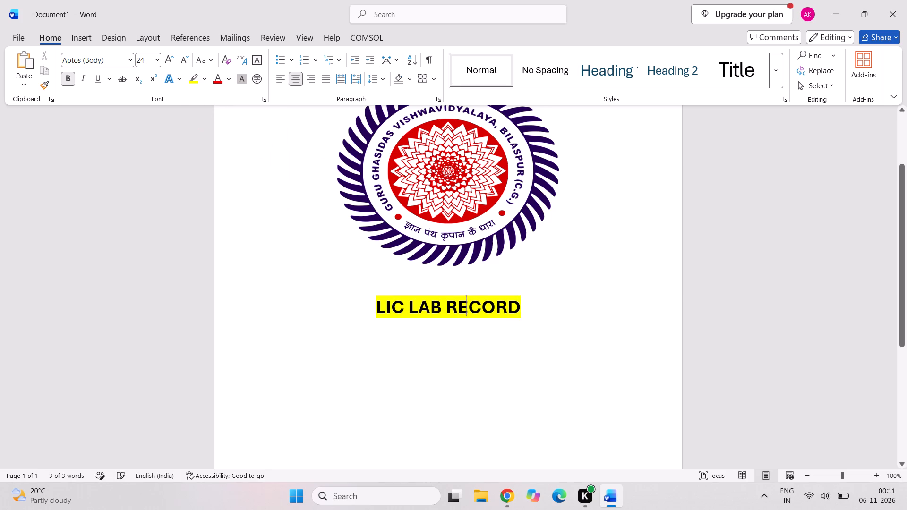
# Add a new line below the title, justified and with the font size set to 12.
pyautogui.click(518, 340)
pyautogui.press('Return')
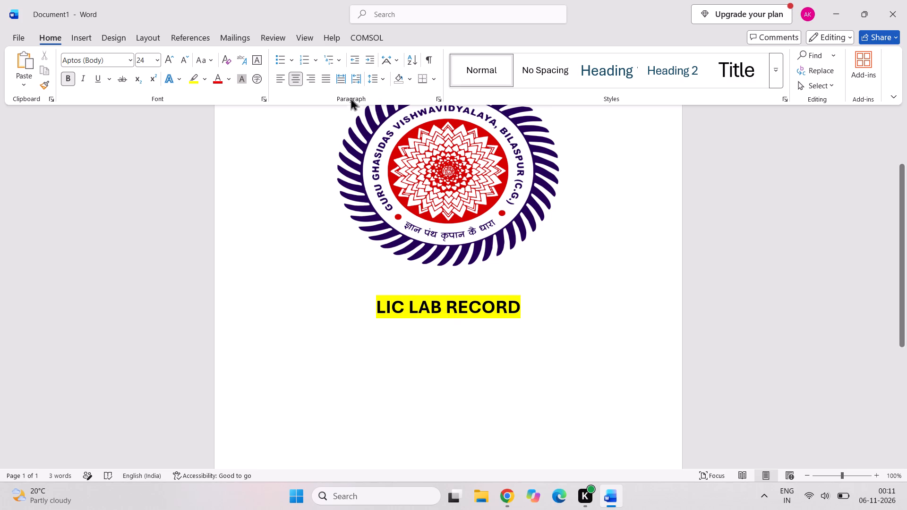
pyautogui.click(325, 83)
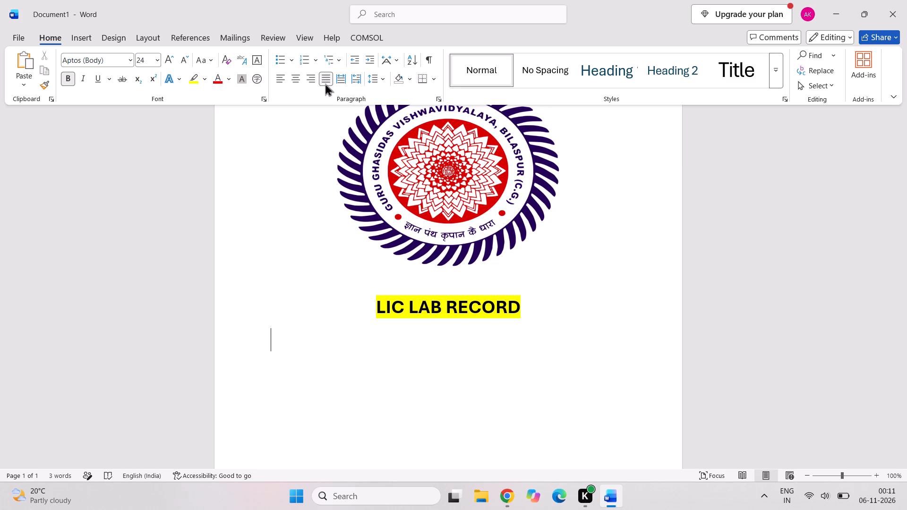
pyautogui.click(157, 62)
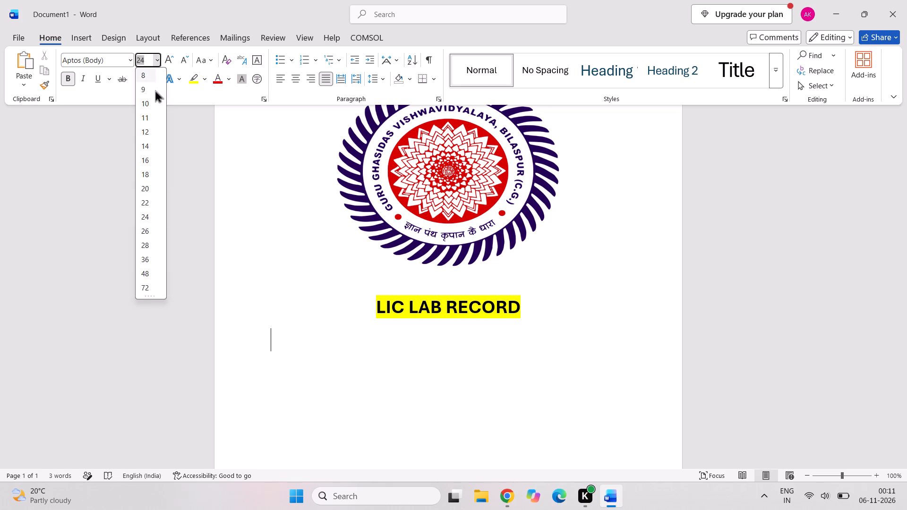
pyautogui.click(154, 134)
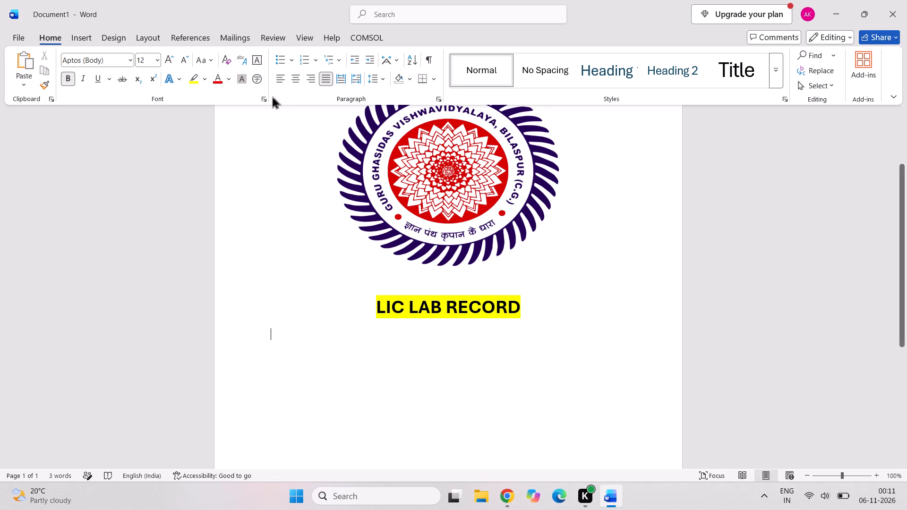
# Apply a bottom border to the empty line below the title, forming a full-width rule.
pyautogui.click(422, 74)
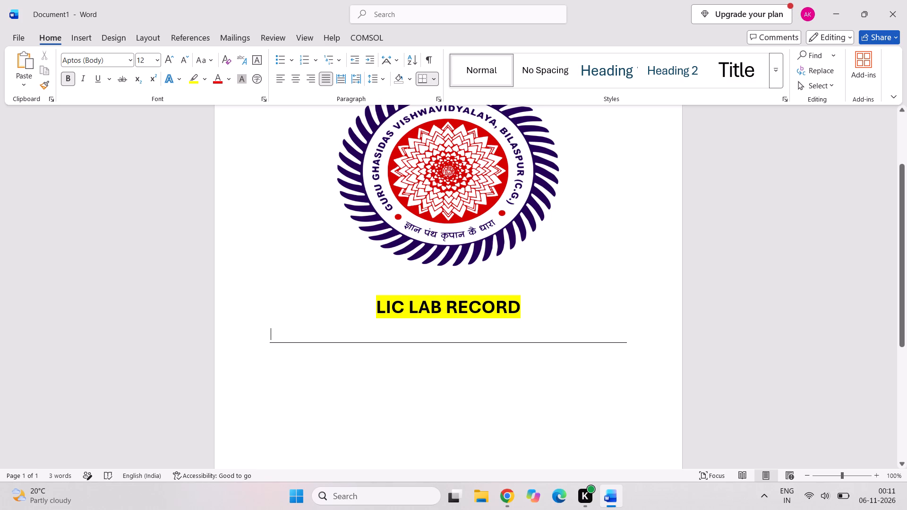
pyautogui.click(433, 81)
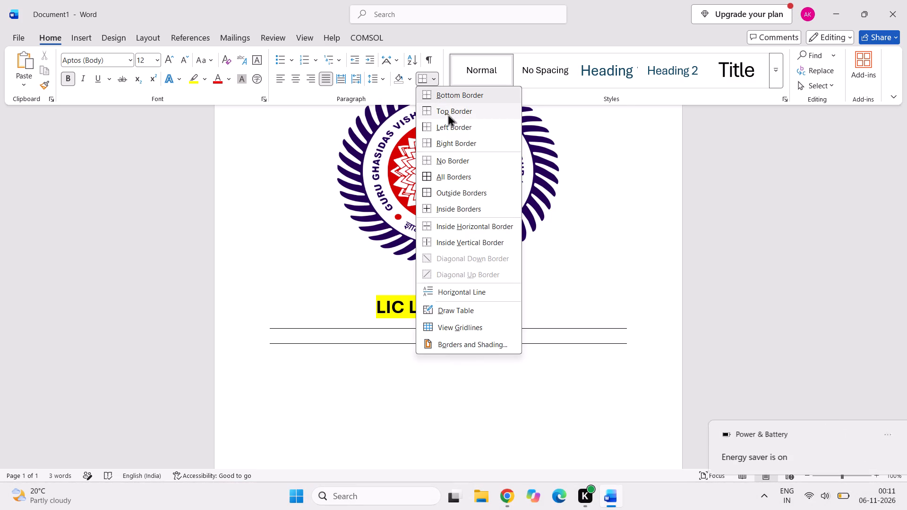
pyautogui.click(402, 96)
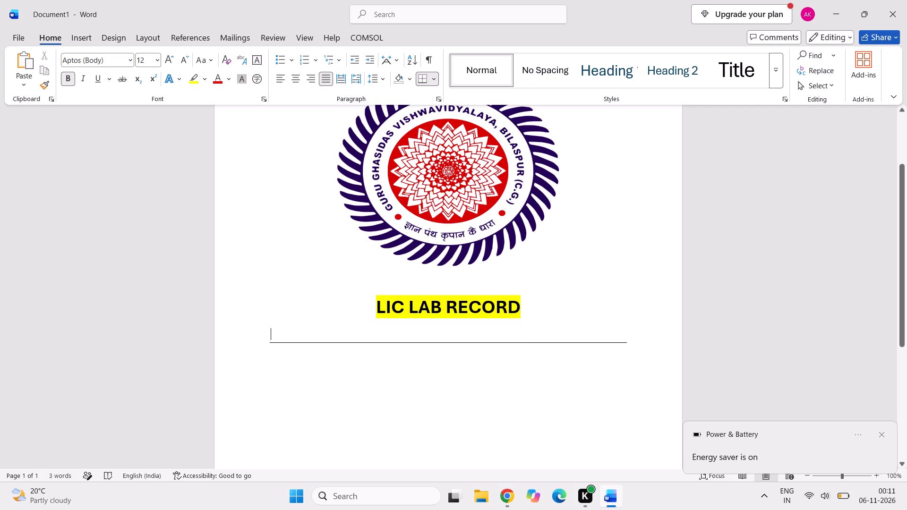
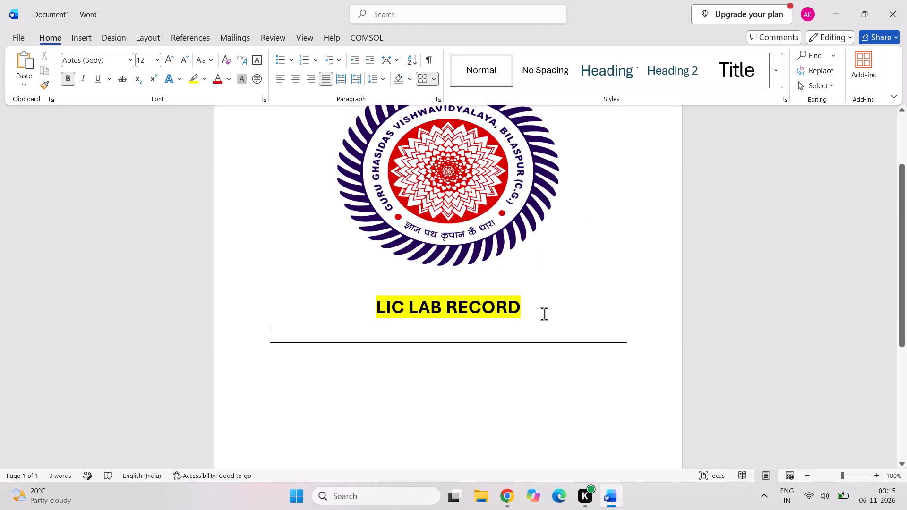
# Remove the border from the empty line below the "LIC LAB RECORD" title.
pyautogui.click(481, 350)
pyautogui.click(434, 78)
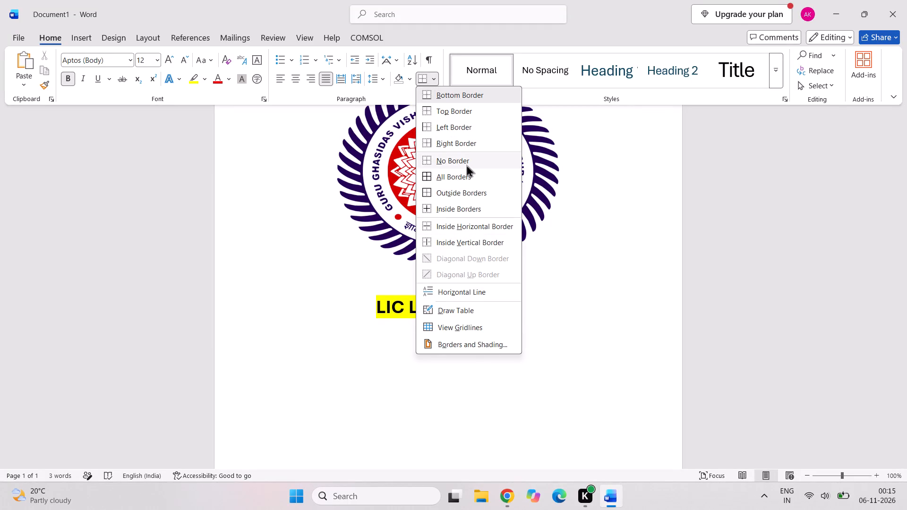
pyautogui.click(467, 164)
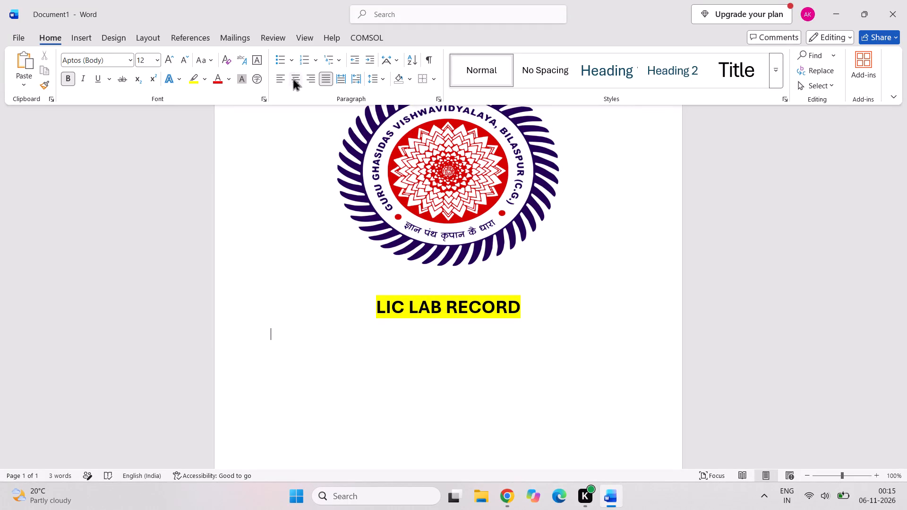
# Insert a table with two columns and one row on the empty line below the title.
pyautogui.click(147, 41)
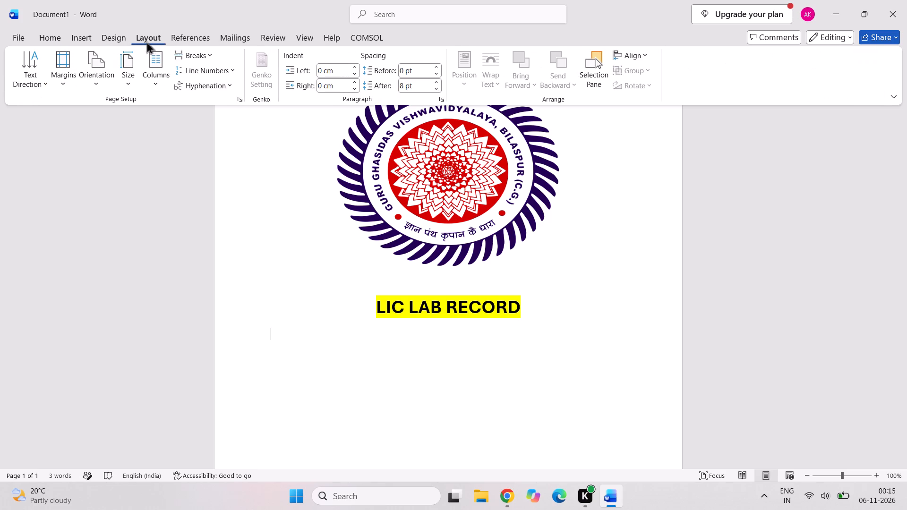
pyautogui.click(77, 36)
pyautogui.click(83, 60)
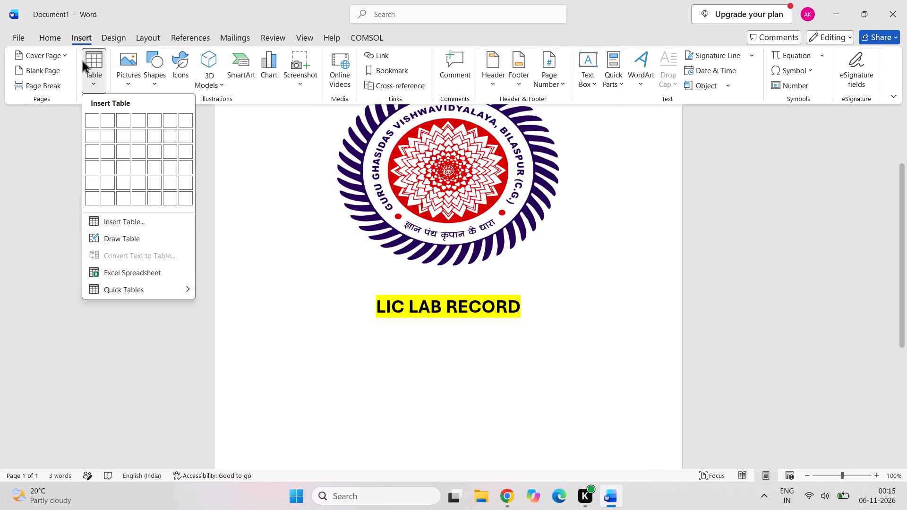
pyautogui.click(111, 118)
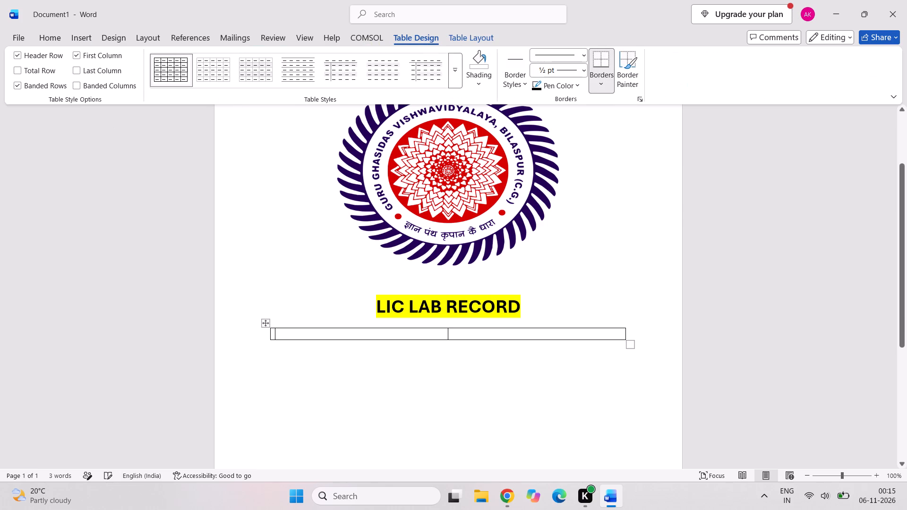
# Stretch the table row downward so that each of the two cells is about half as tall as it is wide.
pyautogui.click(425, 345)
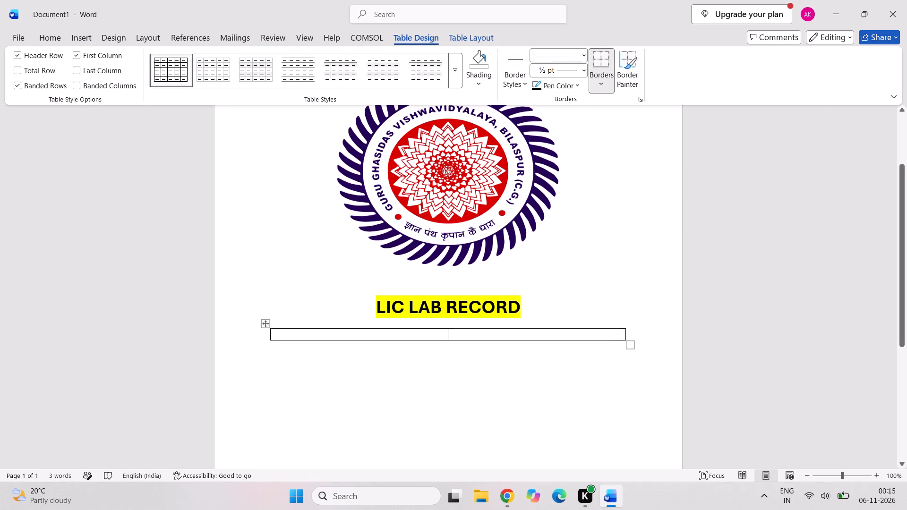
pyautogui.click(425, 339)
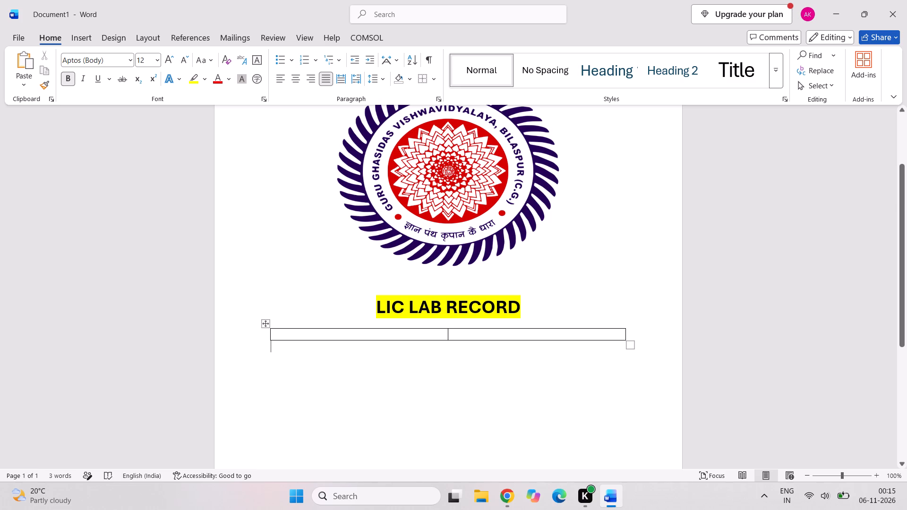
pyautogui.moveTo(272, 339); pyautogui.dragTo(289, 423)
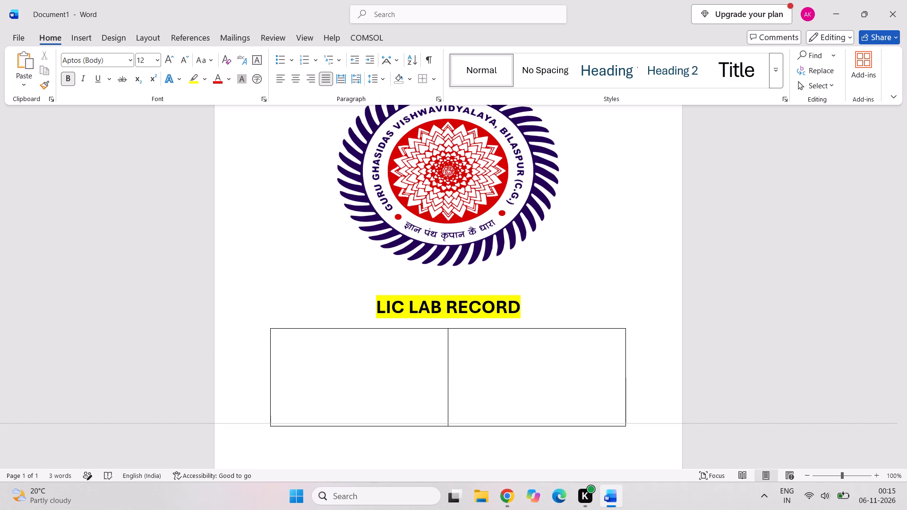
pyautogui.moveTo(289, 423); pyautogui.dragTo(289, 428)
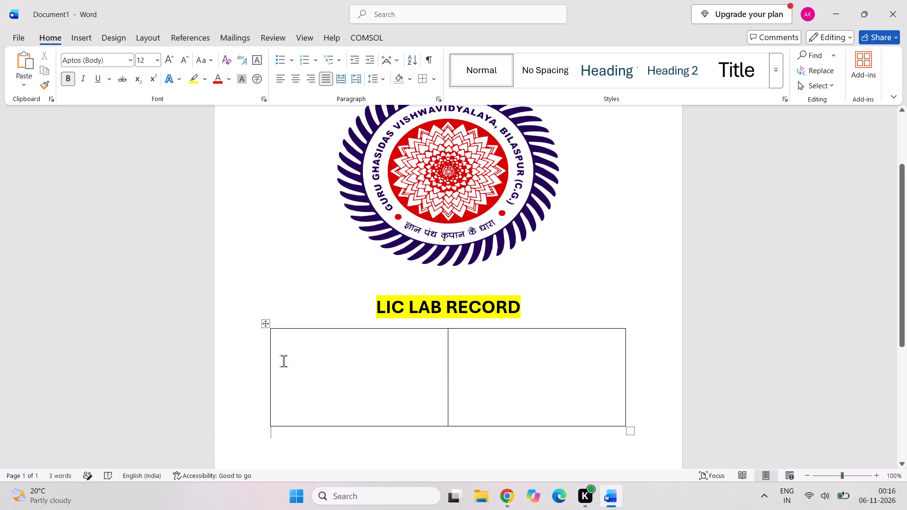
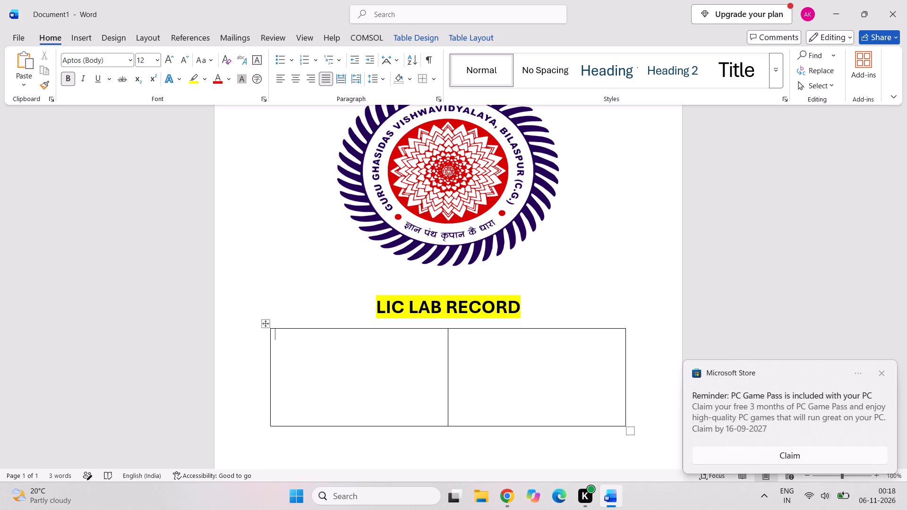
# Select the whole two-cell table row below the "LIC LAB RECORD" title.
pyautogui.click(274, 362)
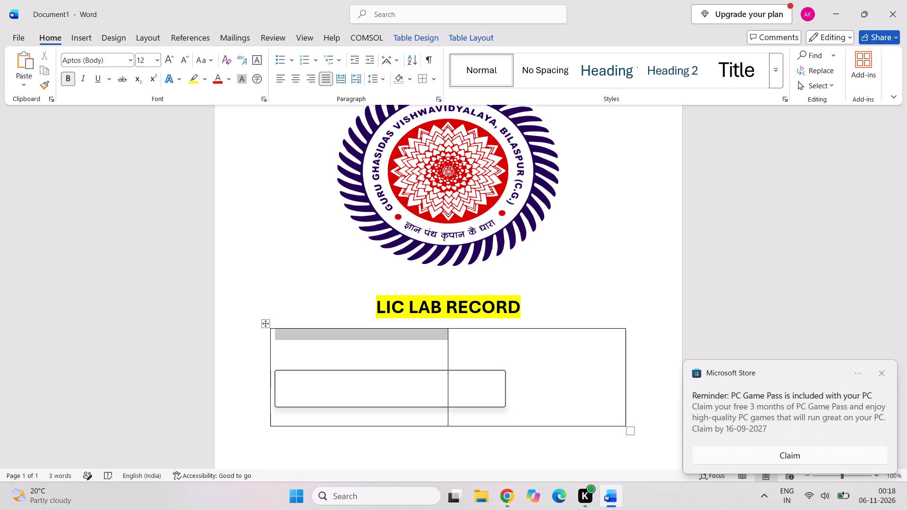
pyautogui.click(274, 362)
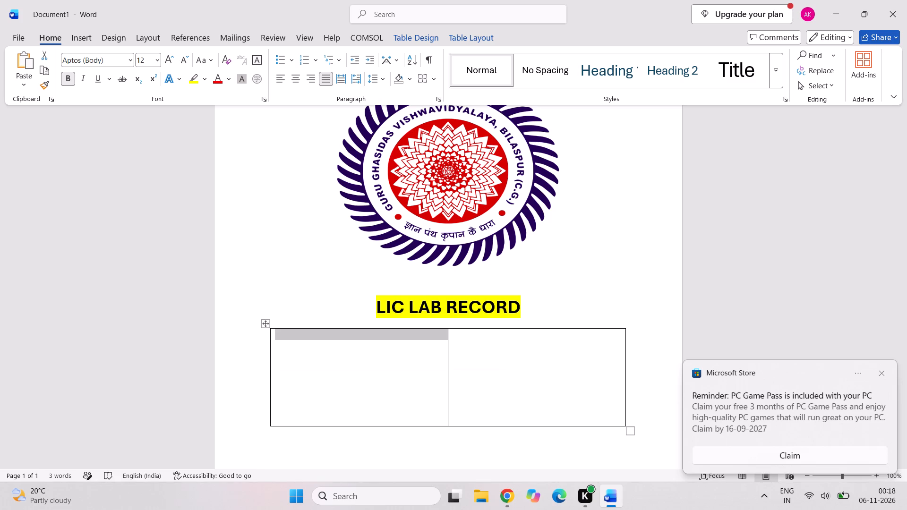
pyautogui.click(274, 362)
pyautogui.click(246, 368)
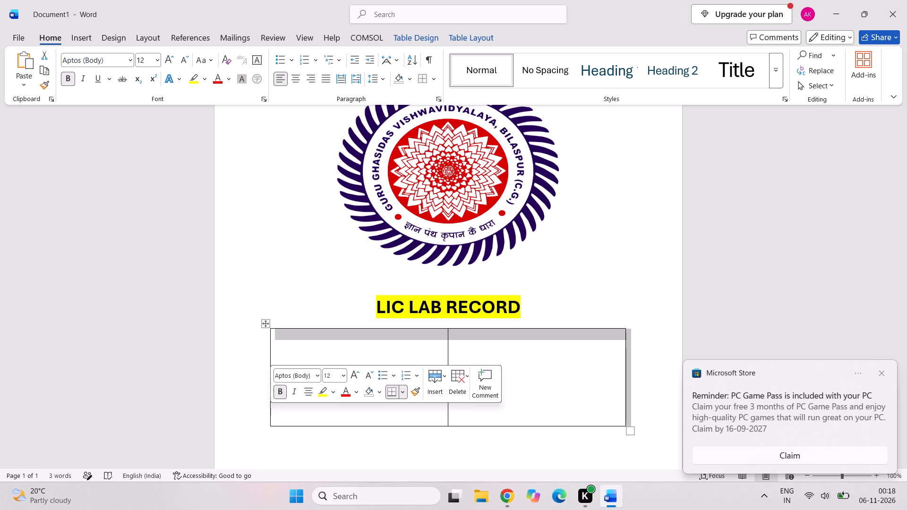
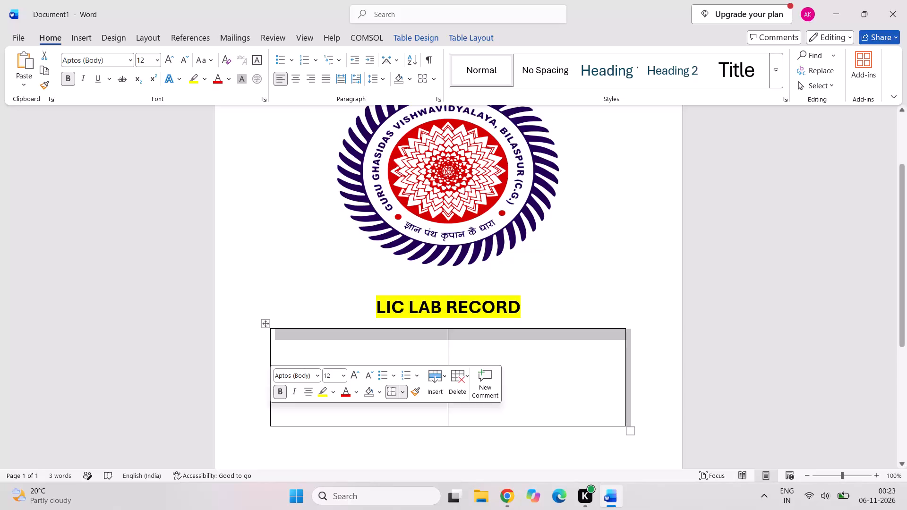
# Enter "PROFESSOR" in the left cell of the table below the title.
pyautogui.click(345, 351)
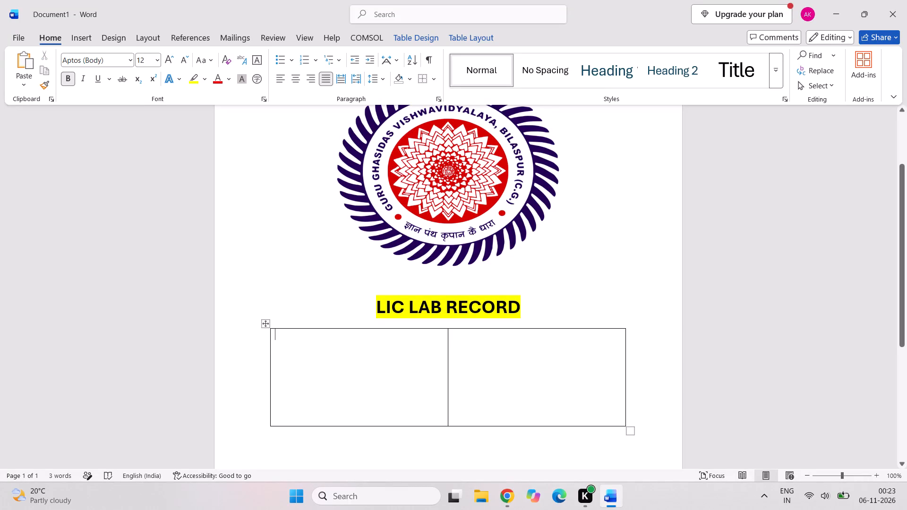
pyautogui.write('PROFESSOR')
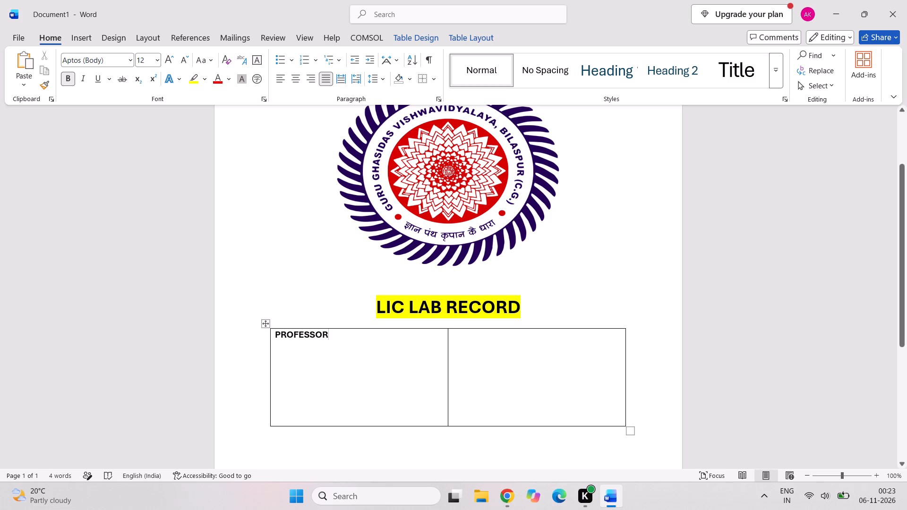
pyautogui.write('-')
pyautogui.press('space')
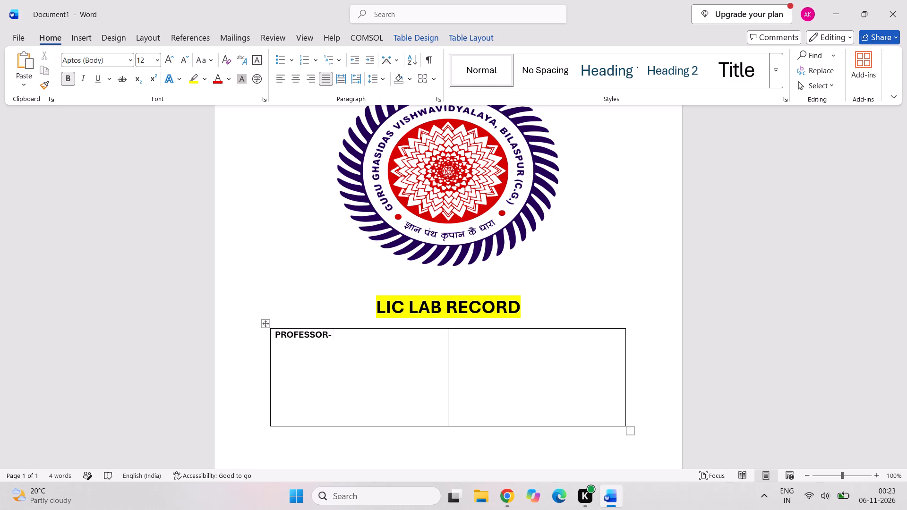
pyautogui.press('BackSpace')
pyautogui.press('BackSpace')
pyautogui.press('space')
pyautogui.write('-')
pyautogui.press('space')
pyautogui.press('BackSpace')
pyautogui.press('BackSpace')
# Center the word "PROFESSOR" horizontally in the left table cell.
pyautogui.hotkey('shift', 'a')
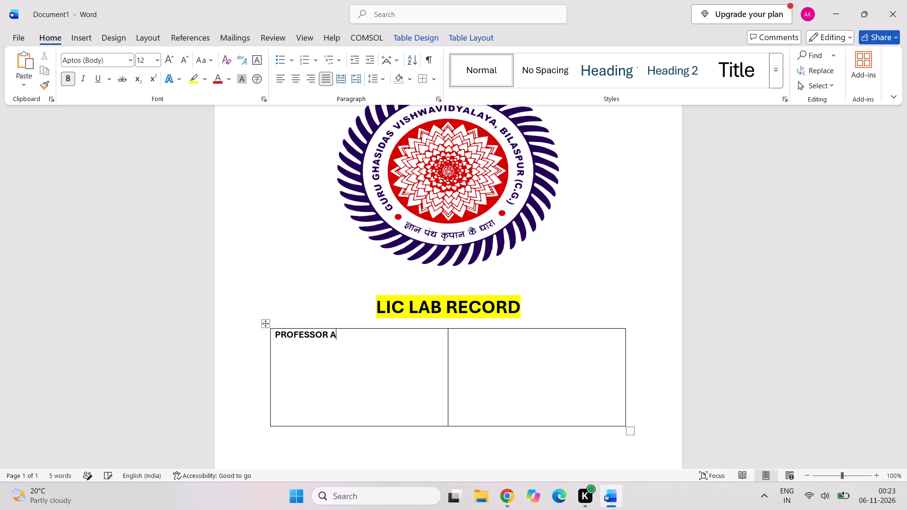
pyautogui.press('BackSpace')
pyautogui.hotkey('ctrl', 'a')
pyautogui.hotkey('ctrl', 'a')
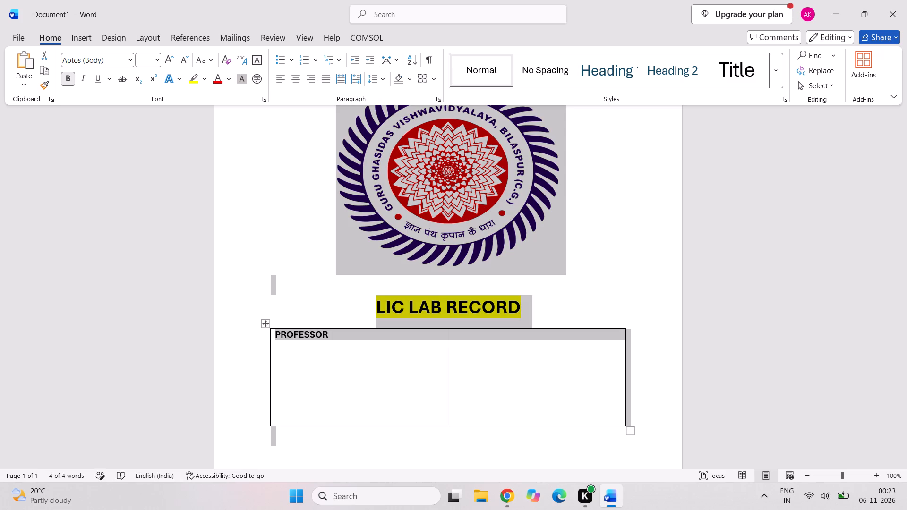
pyautogui.click(351, 294)
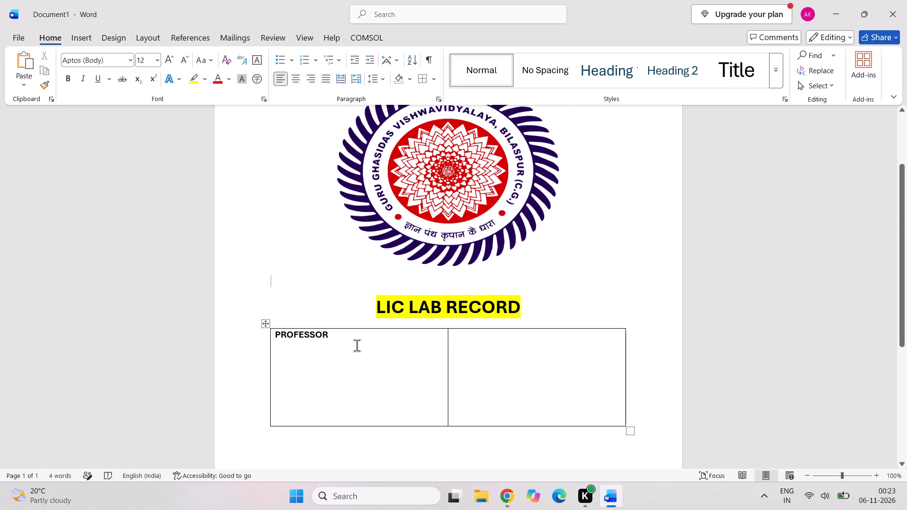
pyautogui.moveTo(349, 341); pyautogui.dragTo(279, 336)
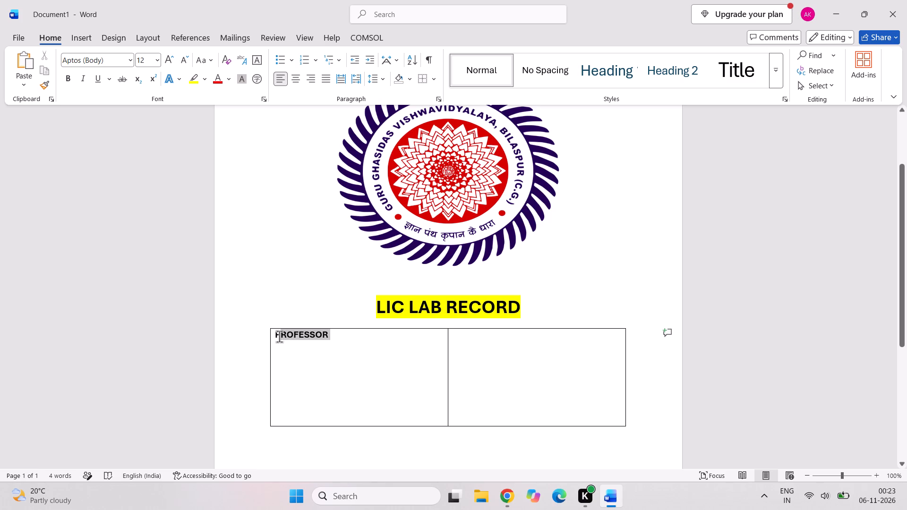
pyautogui.moveTo(279, 336); pyautogui.dragTo(276, 339)
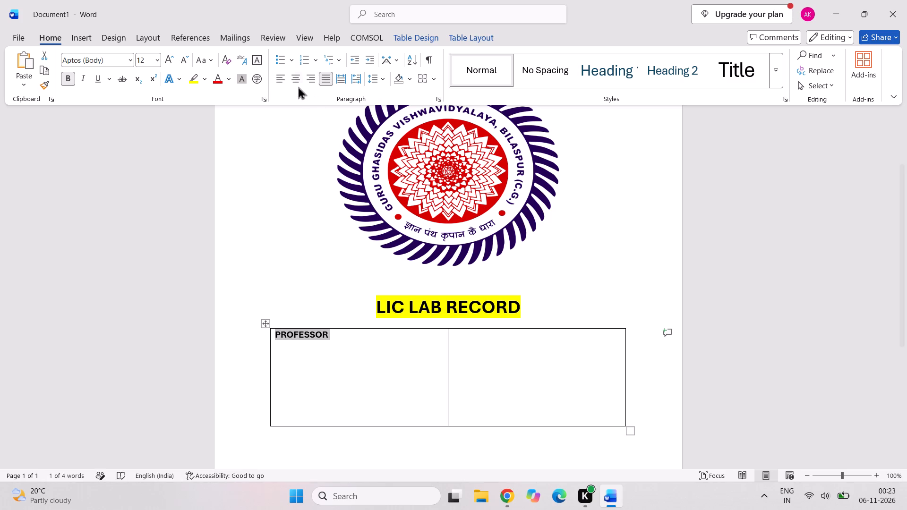
pyautogui.click(298, 84)
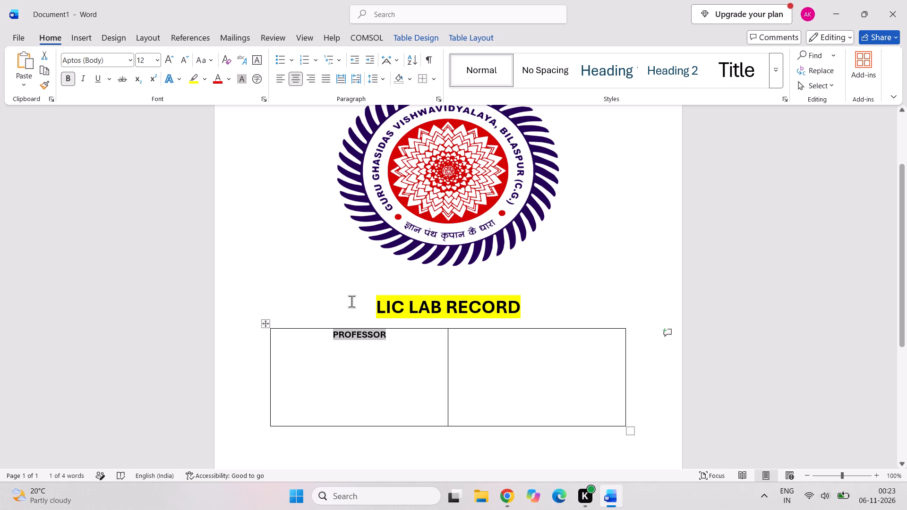
# Add the professor's name in capitals, preceded by "DR.", on a new line below "PROFESSOR".
pyautogui.click(392, 337)
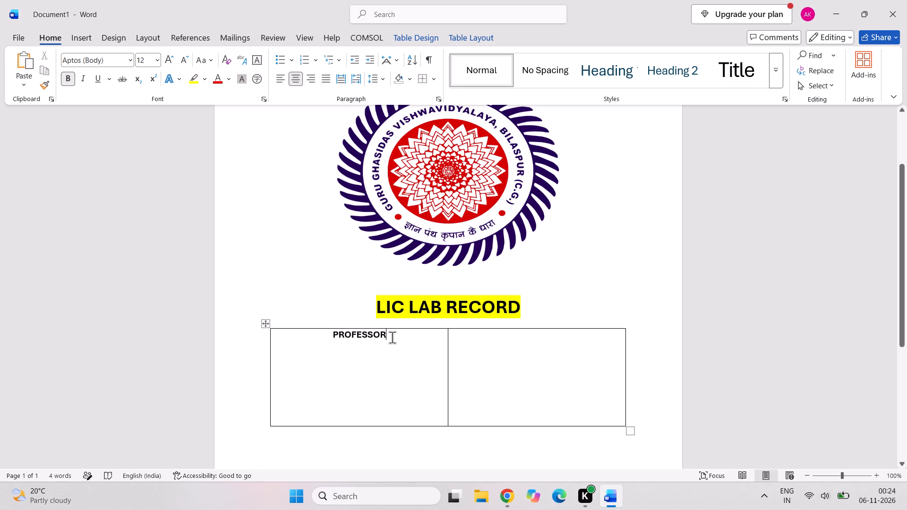
pyautogui.click(388, 317)
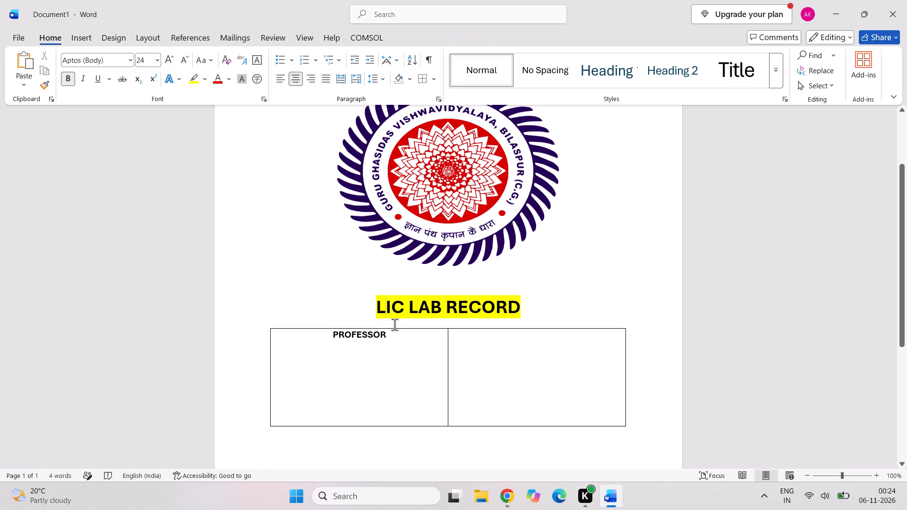
pyautogui.click(394, 324)
pyautogui.click(400, 332)
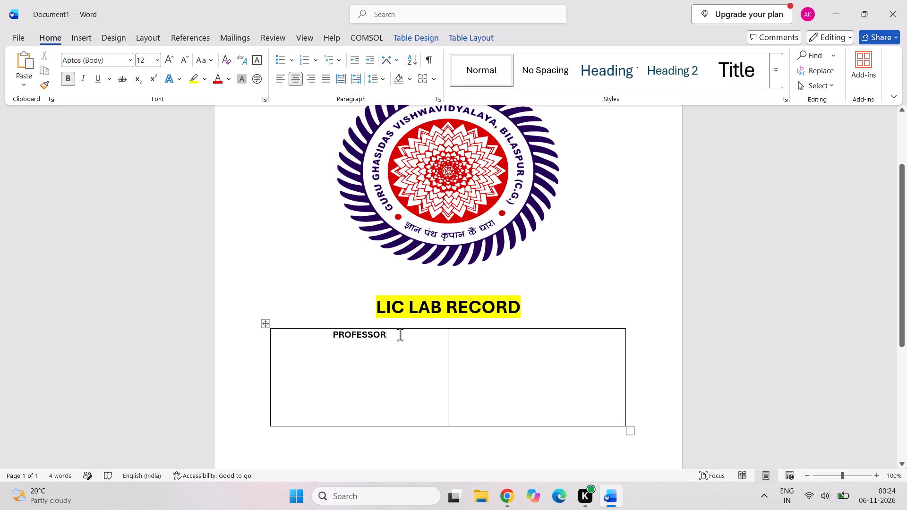
pyautogui.press('Return')
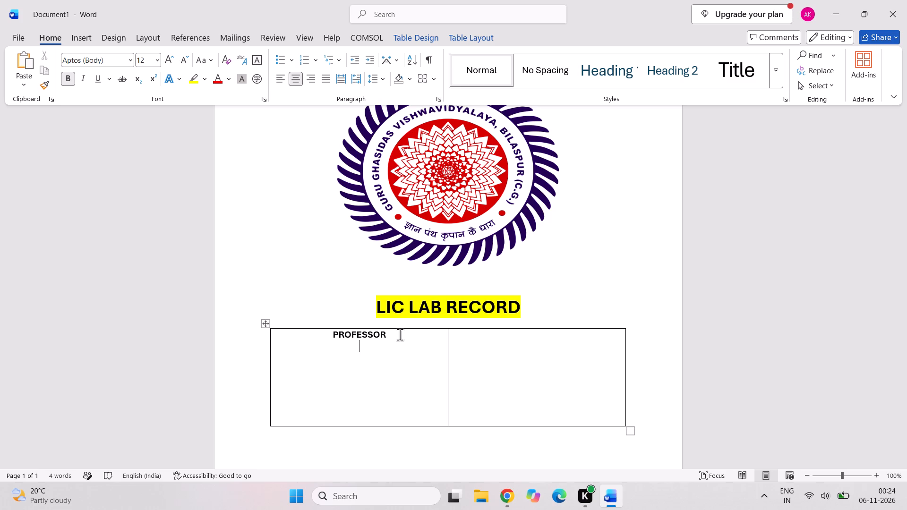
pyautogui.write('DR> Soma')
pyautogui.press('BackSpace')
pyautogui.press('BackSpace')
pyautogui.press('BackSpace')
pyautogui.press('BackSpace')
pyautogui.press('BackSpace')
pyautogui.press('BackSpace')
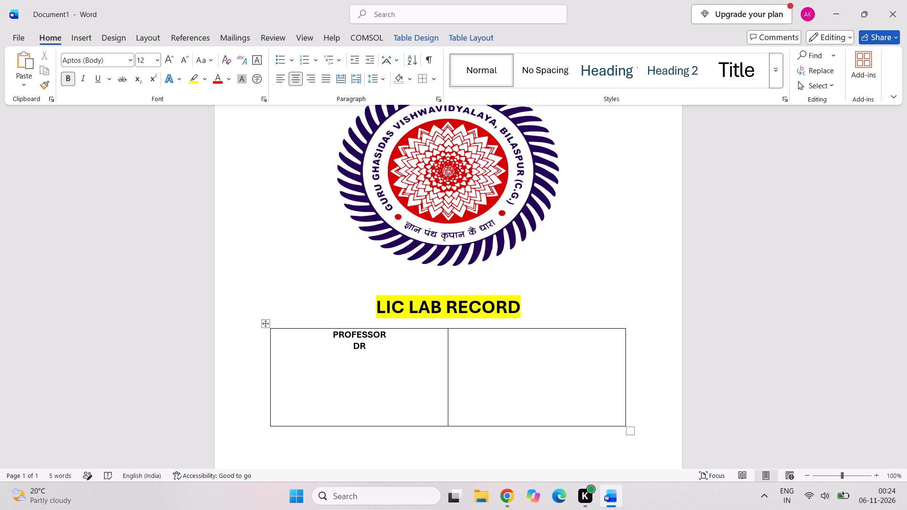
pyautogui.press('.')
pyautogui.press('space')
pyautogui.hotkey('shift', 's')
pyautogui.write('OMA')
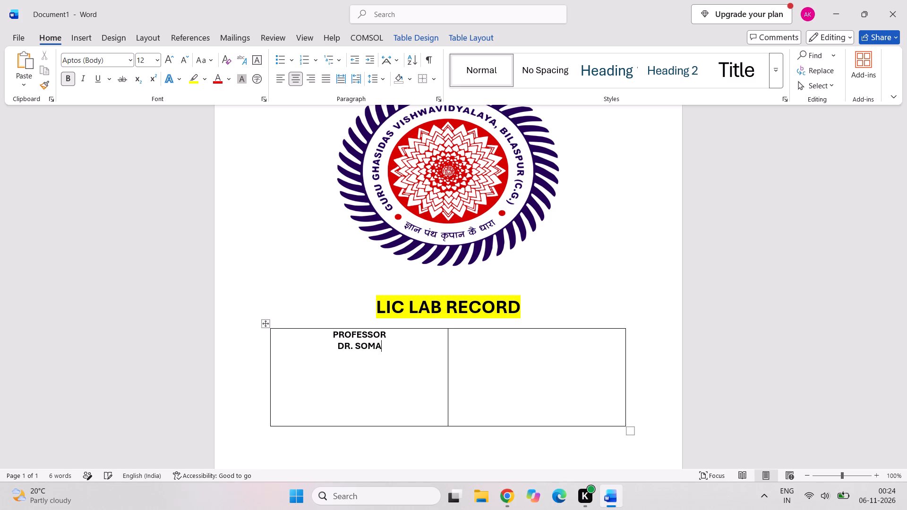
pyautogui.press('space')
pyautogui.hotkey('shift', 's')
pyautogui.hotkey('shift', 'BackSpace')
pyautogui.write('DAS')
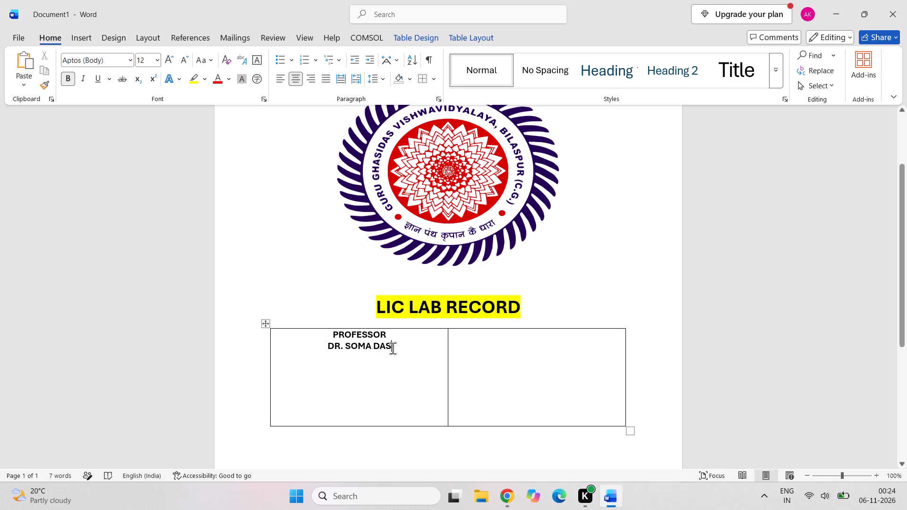
# Set the line spacing of both lines in the left cell to 2.5.
pyautogui.moveTo(331, 334); pyautogui.dragTo(398, 354)
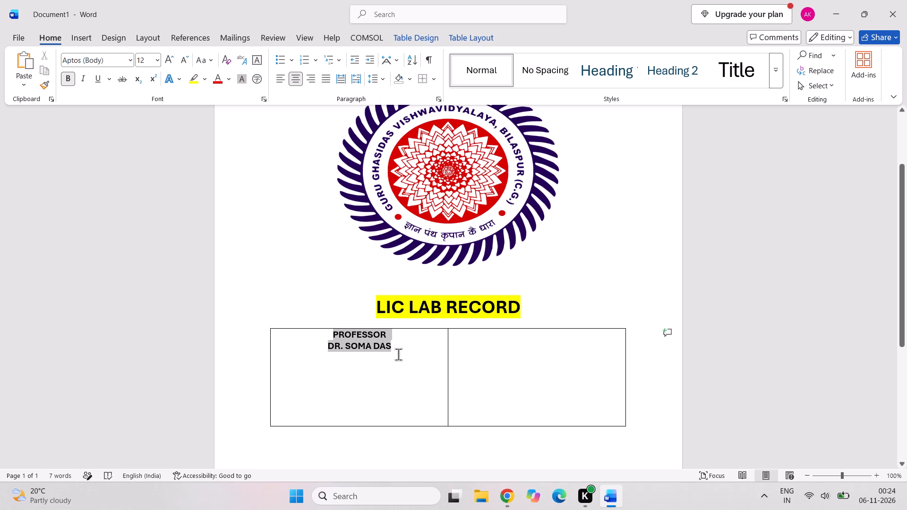
pyautogui.moveTo(398, 354); pyautogui.dragTo(399, 354)
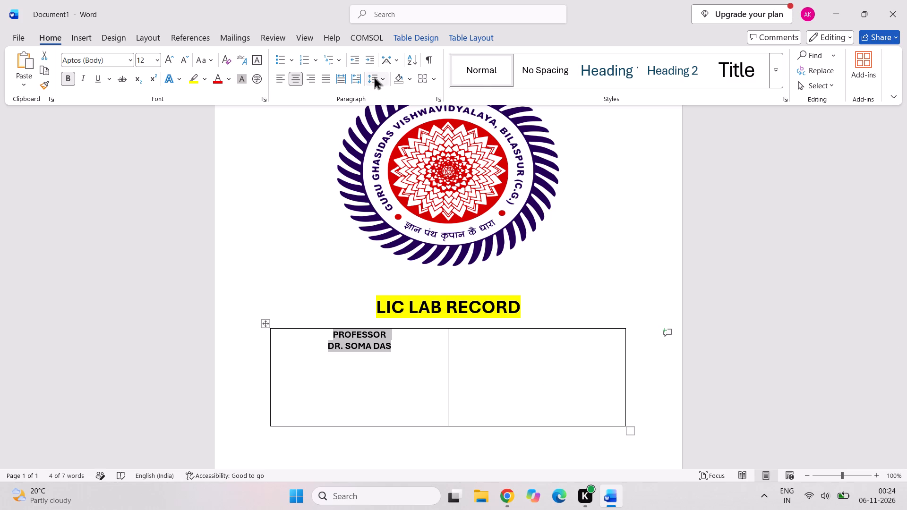
pyautogui.click(375, 76)
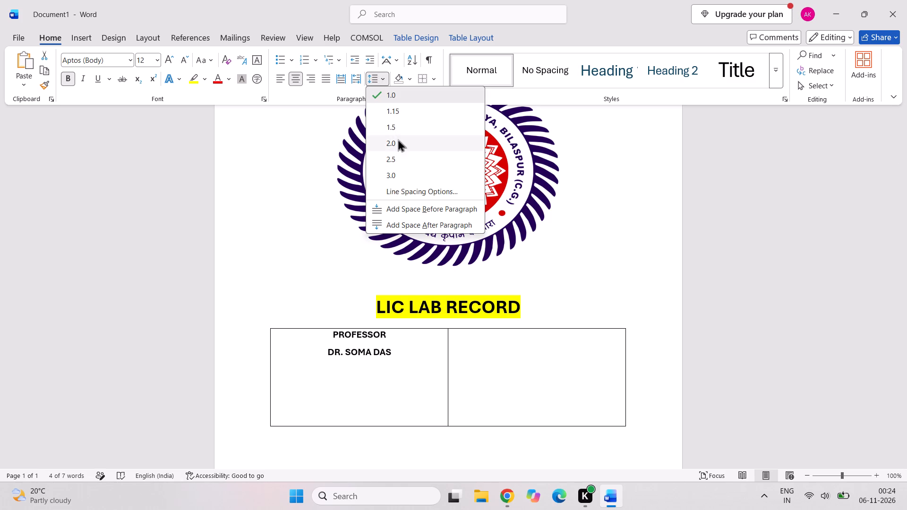
pyautogui.click(400, 166)
pyautogui.click(323, 417)
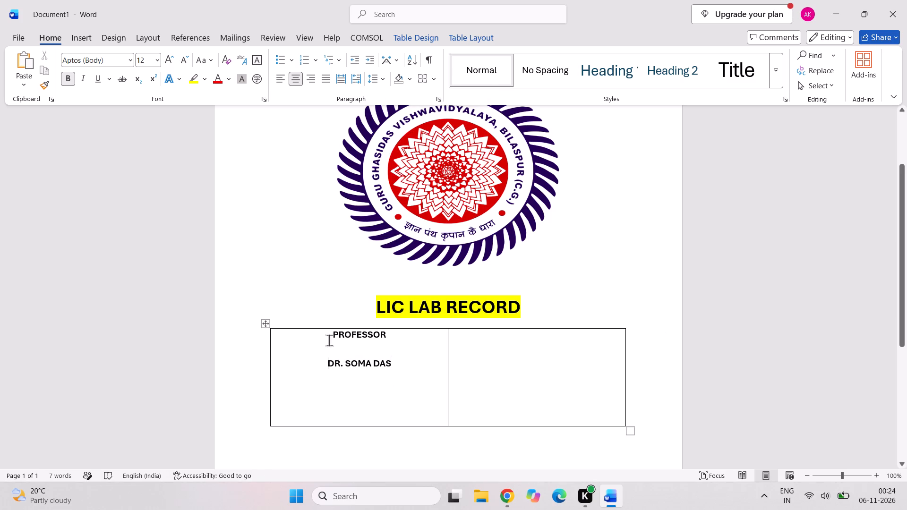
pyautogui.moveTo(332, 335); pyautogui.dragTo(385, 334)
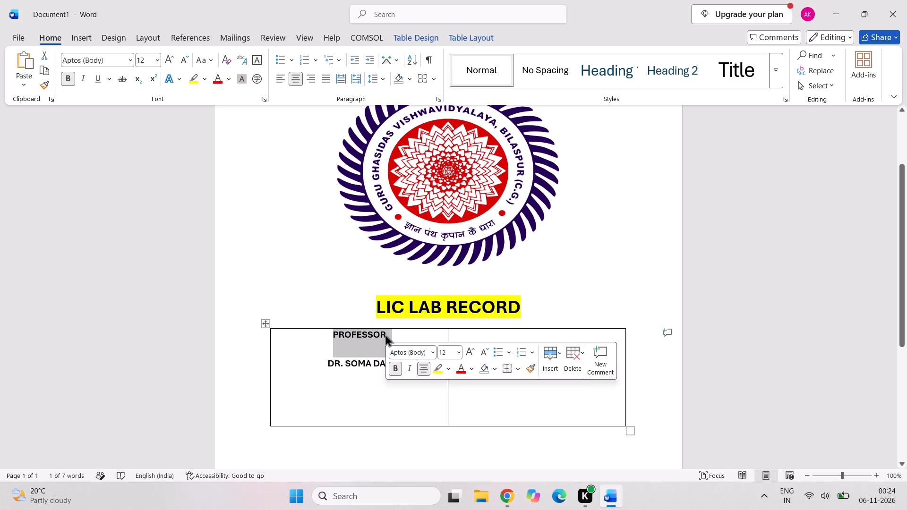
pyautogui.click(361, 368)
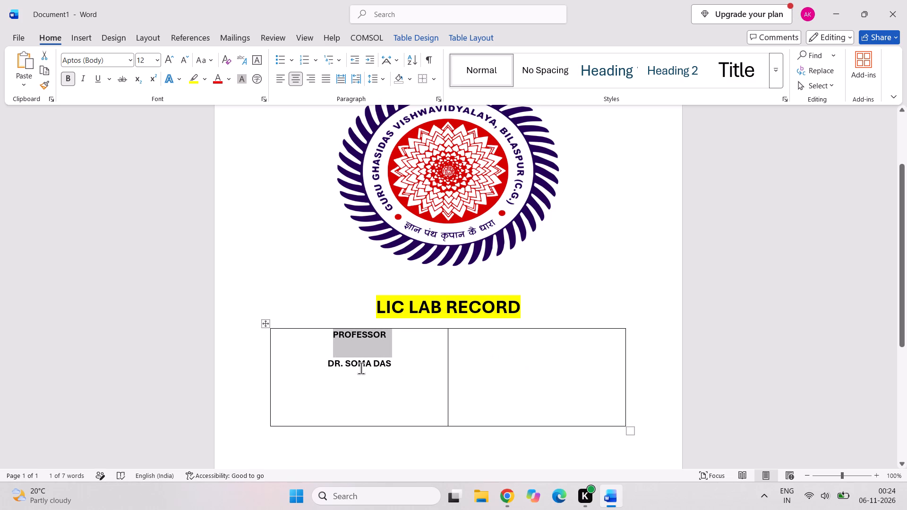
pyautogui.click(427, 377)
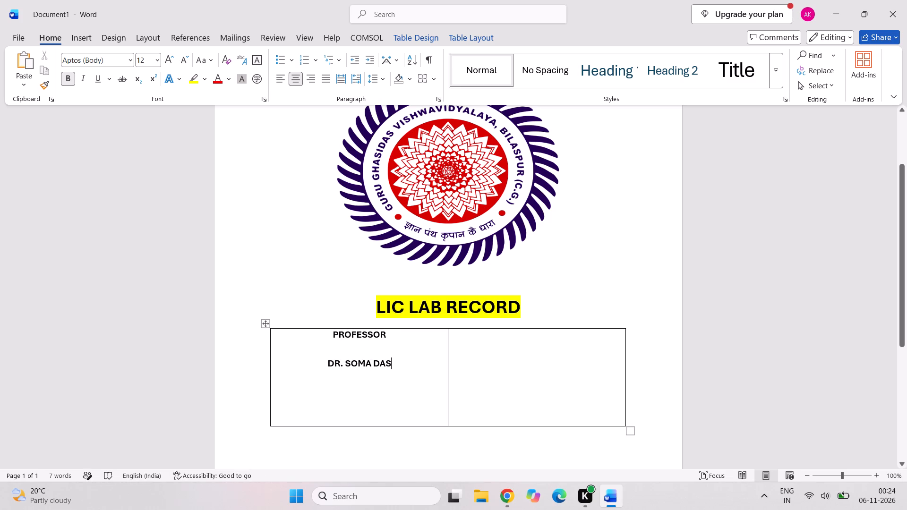
# Narrow the table's left column to about a third of the table width and reduce the row height slightly.
pyautogui.click(447, 425)
pyautogui.moveTo(447, 413); pyautogui.dragTo(433, 414)
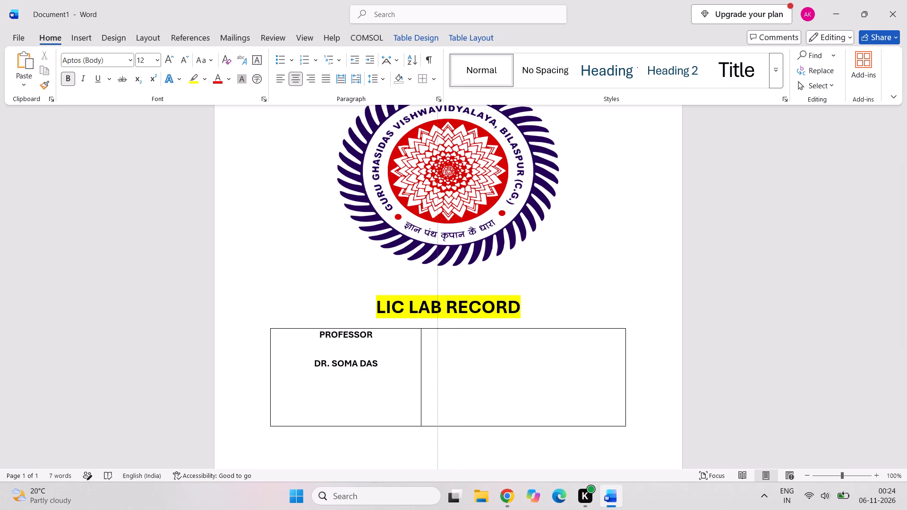
pyautogui.moveTo(433, 414); pyautogui.dragTo(409, 415)
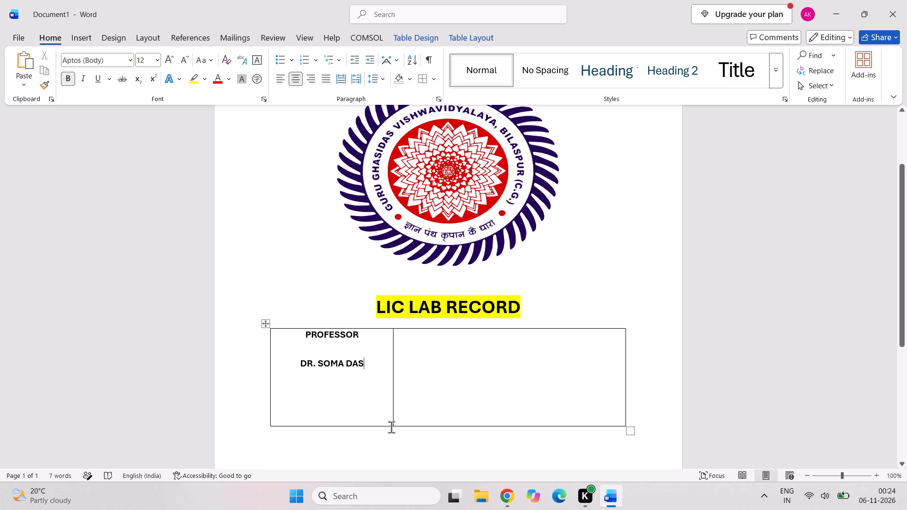
pyautogui.moveTo(386, 426); pyautogui.dragTo(382, 407)
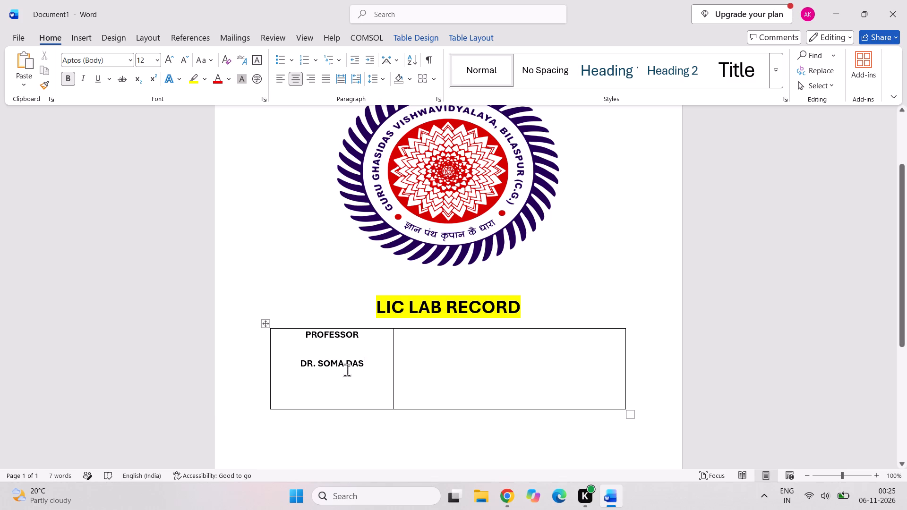
# Insert "Submitted to" before "PROFESSOR" in the left table cell.
pyautogui.click(304, 339)
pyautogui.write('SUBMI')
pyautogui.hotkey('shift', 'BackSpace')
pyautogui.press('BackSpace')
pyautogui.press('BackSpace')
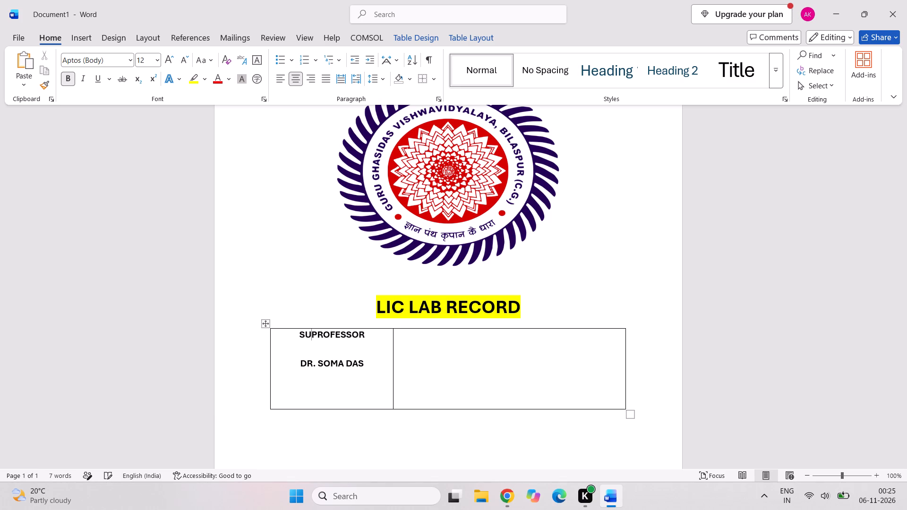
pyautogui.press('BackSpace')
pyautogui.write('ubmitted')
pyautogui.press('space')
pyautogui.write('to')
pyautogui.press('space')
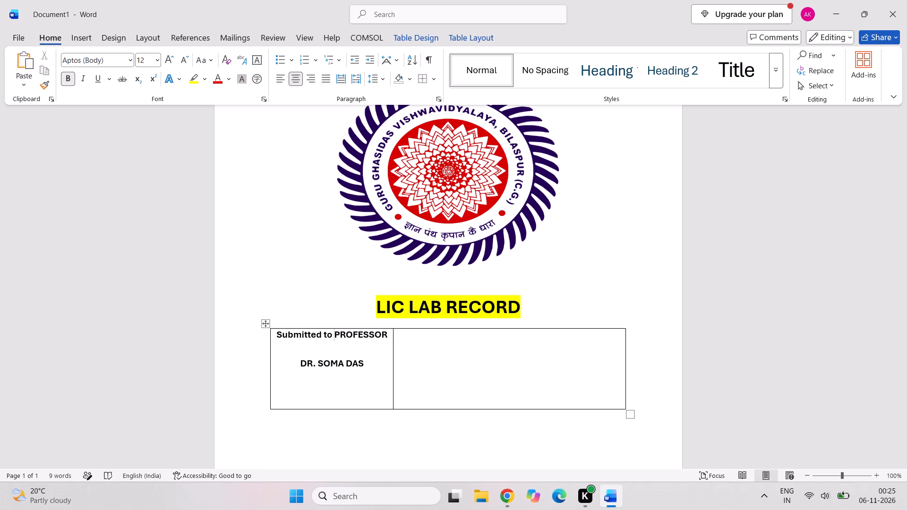
# Replace the capitalised "PROFESSOR" with "Professor:" so the left cell's heading reads "Submitted to Professor:".
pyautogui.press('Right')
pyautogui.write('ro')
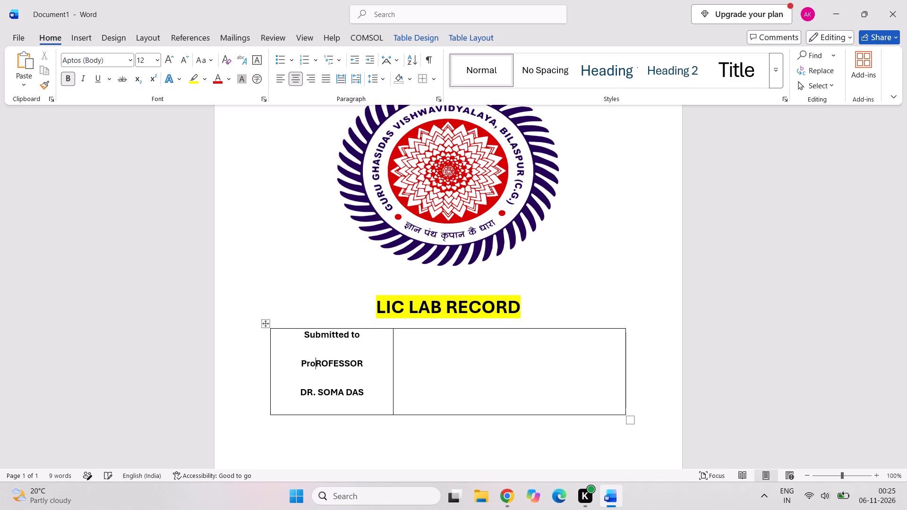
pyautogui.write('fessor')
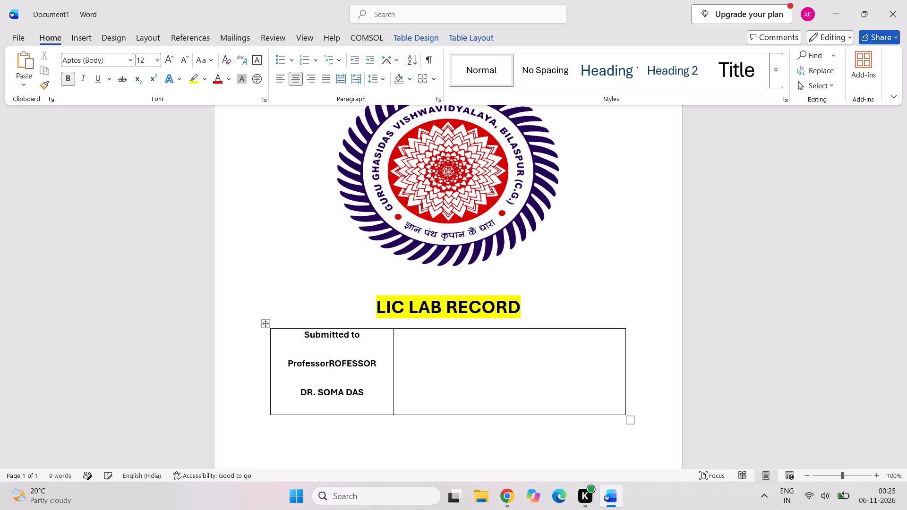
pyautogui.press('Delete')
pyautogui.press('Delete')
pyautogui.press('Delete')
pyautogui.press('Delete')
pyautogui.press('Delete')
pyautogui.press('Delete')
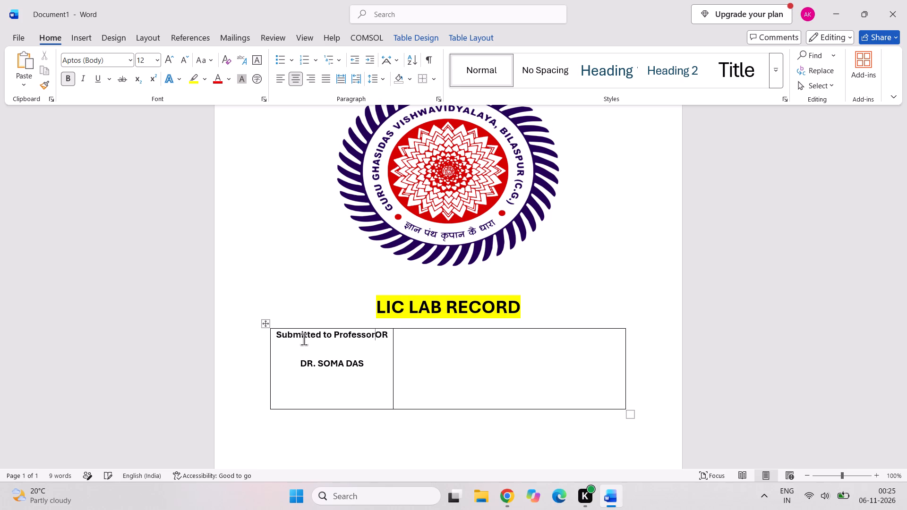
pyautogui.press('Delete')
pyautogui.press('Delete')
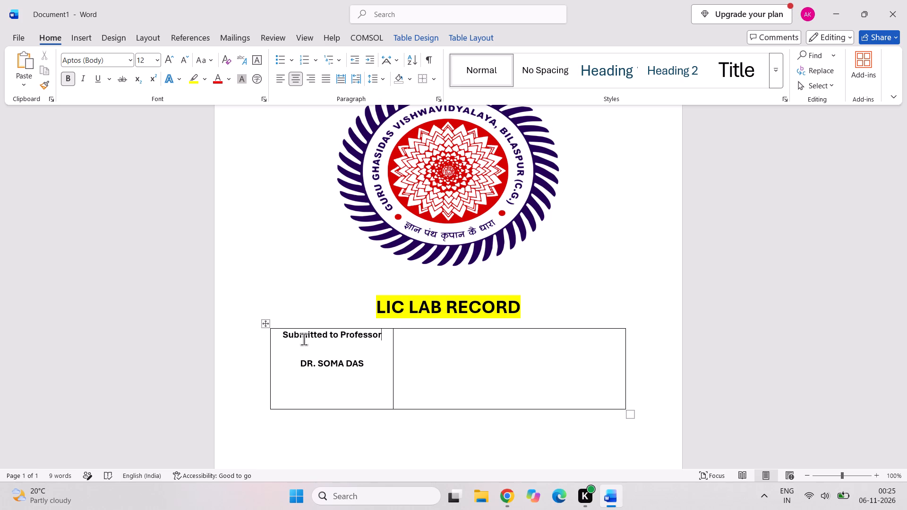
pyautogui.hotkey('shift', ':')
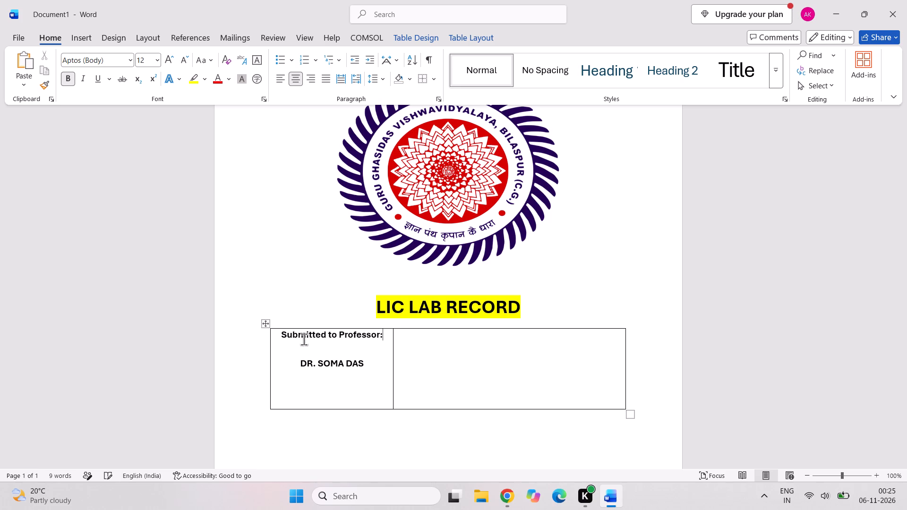
# Enter the heading "Submitted by :" in the table's empty right cell.
pyautogui.click(412, 357)
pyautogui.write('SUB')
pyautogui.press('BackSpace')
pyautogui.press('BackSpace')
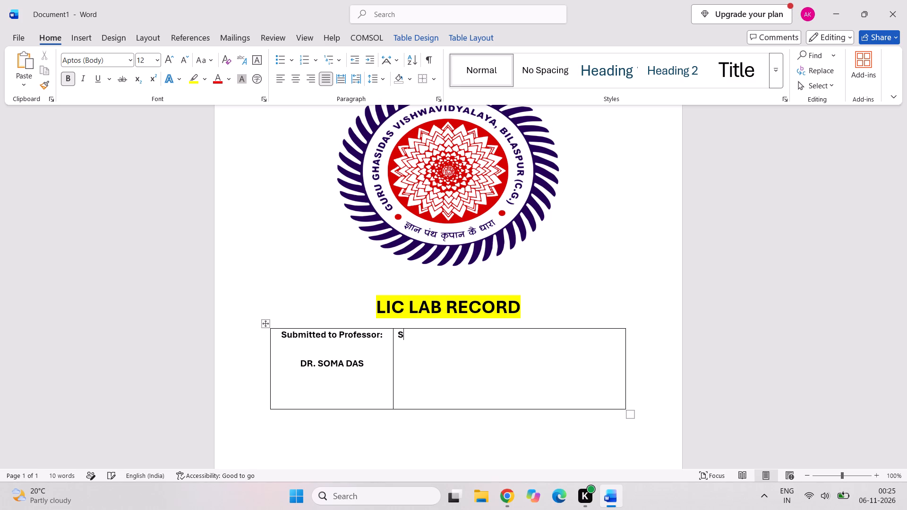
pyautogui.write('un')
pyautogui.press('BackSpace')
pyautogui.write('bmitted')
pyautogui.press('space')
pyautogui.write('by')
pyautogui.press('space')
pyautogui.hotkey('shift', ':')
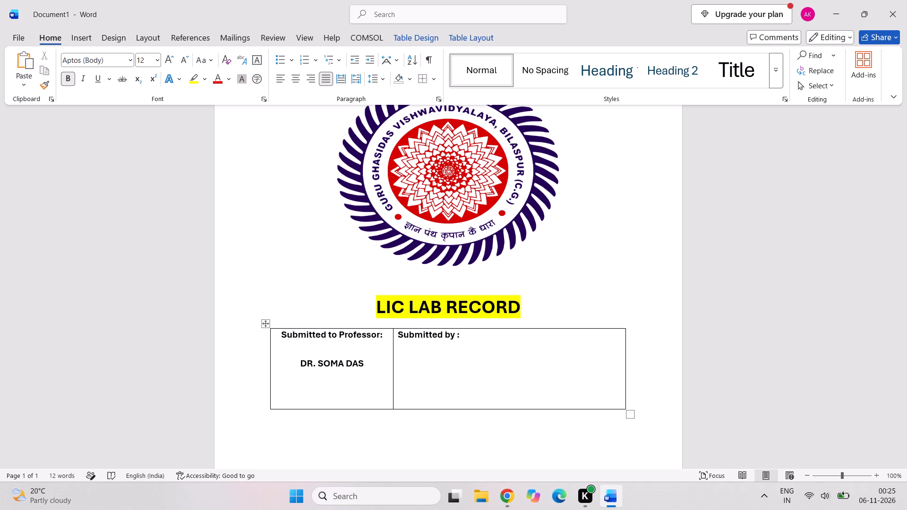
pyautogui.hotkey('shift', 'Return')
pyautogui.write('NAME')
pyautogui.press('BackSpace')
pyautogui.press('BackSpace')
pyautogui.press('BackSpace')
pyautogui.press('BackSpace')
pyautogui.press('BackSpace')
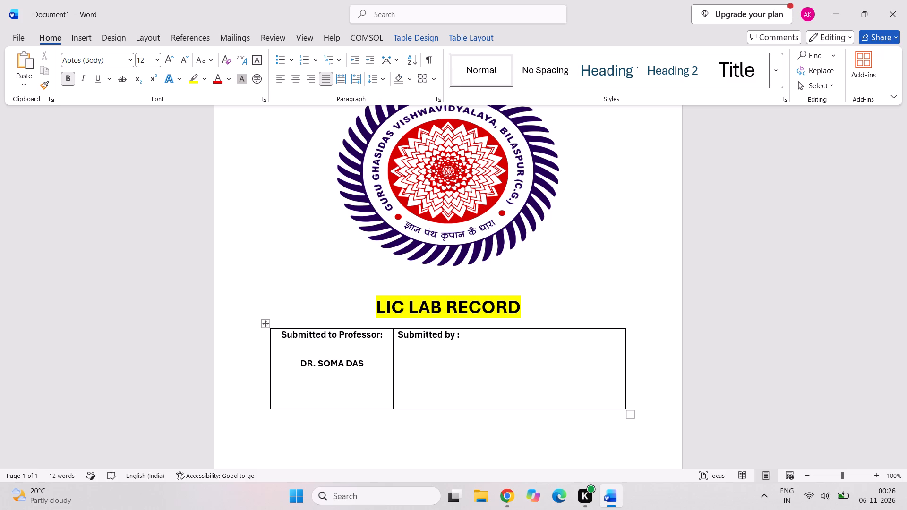
# Add a line under the right cell's heading reading "Name –" followed by the student's name, and start a new line below it.
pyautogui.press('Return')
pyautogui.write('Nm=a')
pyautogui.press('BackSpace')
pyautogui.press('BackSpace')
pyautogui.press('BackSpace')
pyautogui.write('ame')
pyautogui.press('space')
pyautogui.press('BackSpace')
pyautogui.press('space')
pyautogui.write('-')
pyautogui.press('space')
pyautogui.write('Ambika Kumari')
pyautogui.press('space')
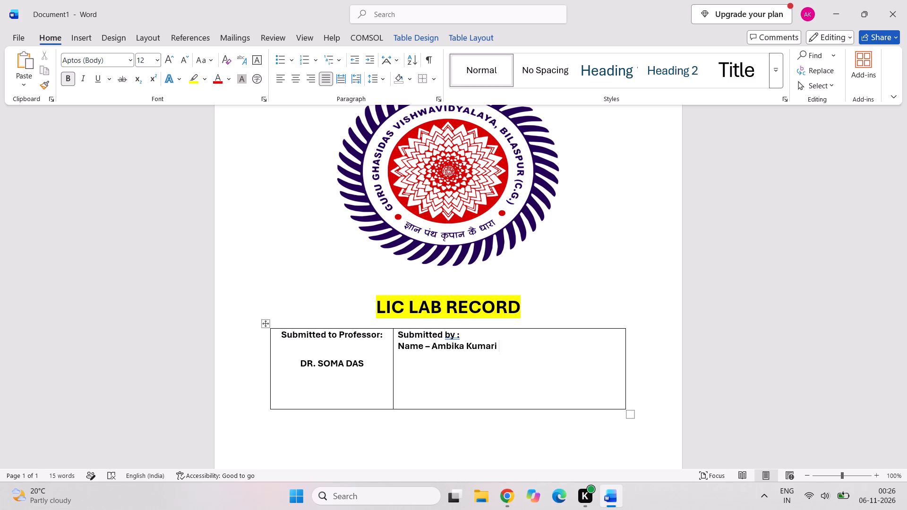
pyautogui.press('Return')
# Remove the space before the colon in the right cell's heading so it reads "Submitted by:".
pyautogui.click(457, 336)
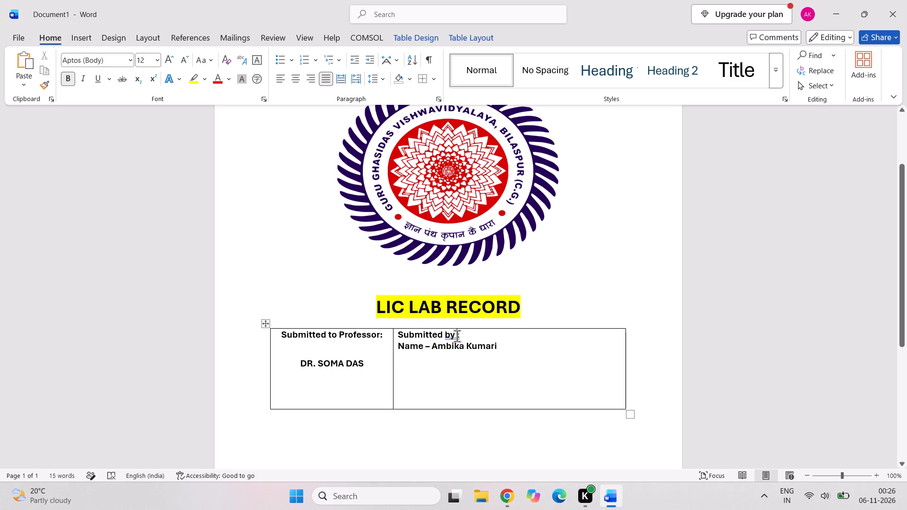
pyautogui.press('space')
pyautogui.press('BackSpace')
pyautogui.press('BackSpace')
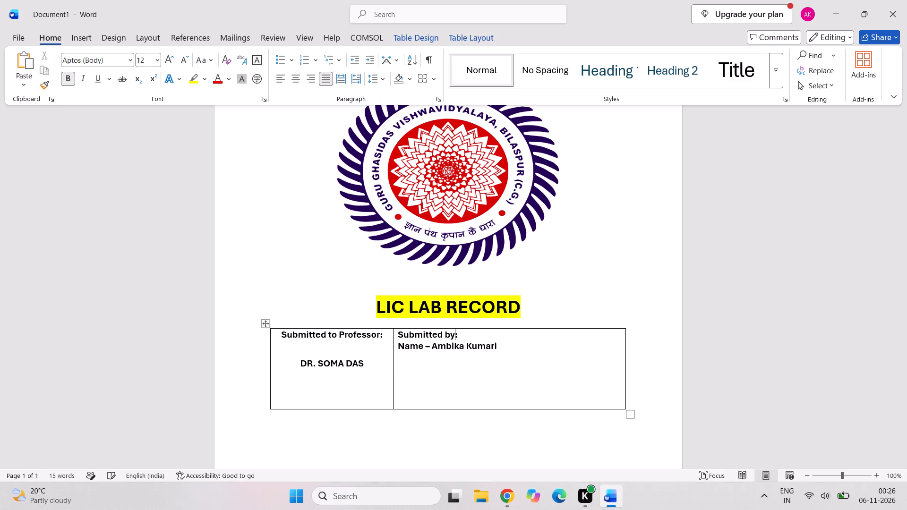
# Enter "Roll –" followed by the student's roll number on the line below the name.
pyautogui.click(428, 356)
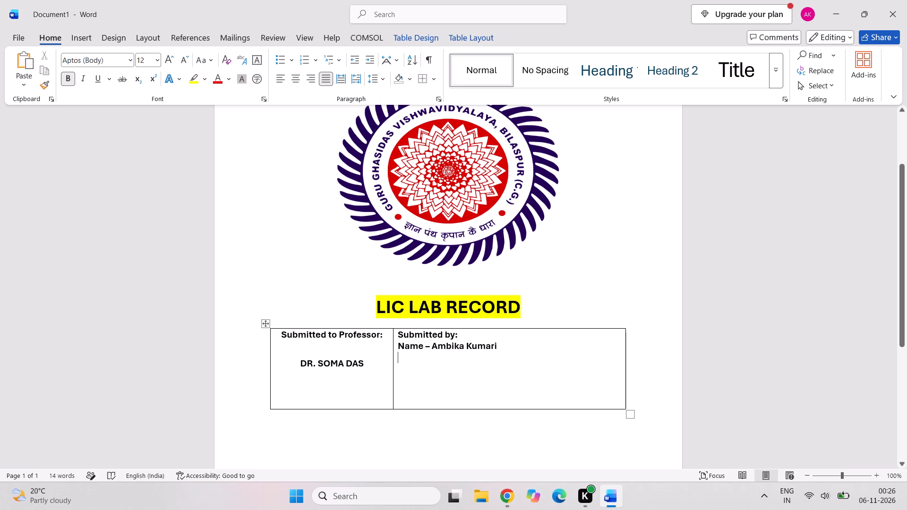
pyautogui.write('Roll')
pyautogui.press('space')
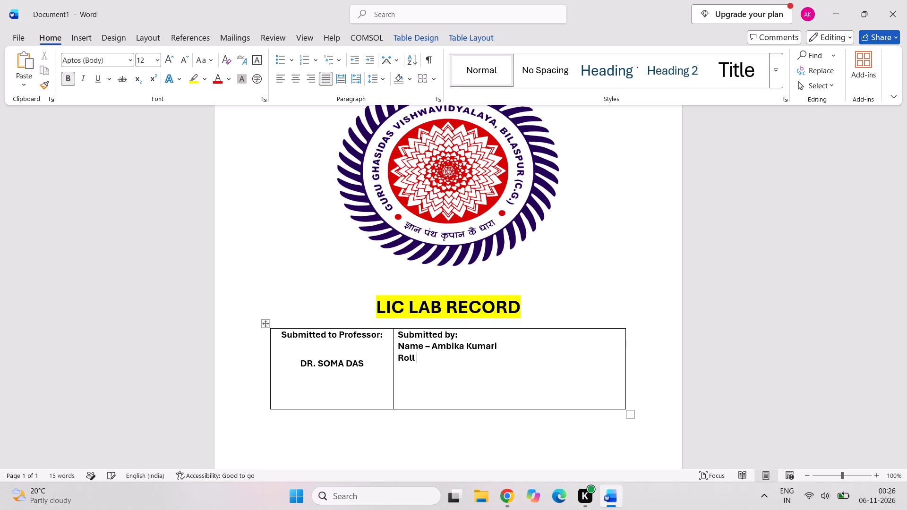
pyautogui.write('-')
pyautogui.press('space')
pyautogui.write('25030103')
# Add the department line "Dept- ECE" below the roll number in the right cell.
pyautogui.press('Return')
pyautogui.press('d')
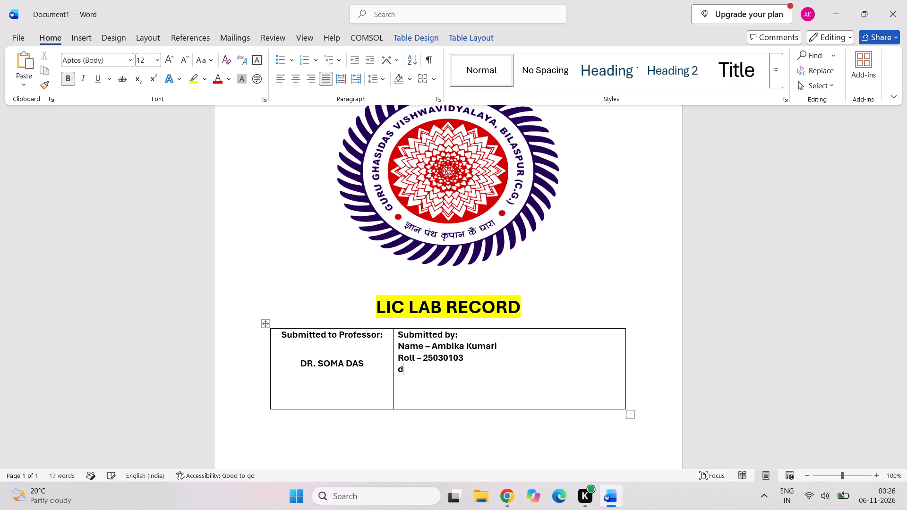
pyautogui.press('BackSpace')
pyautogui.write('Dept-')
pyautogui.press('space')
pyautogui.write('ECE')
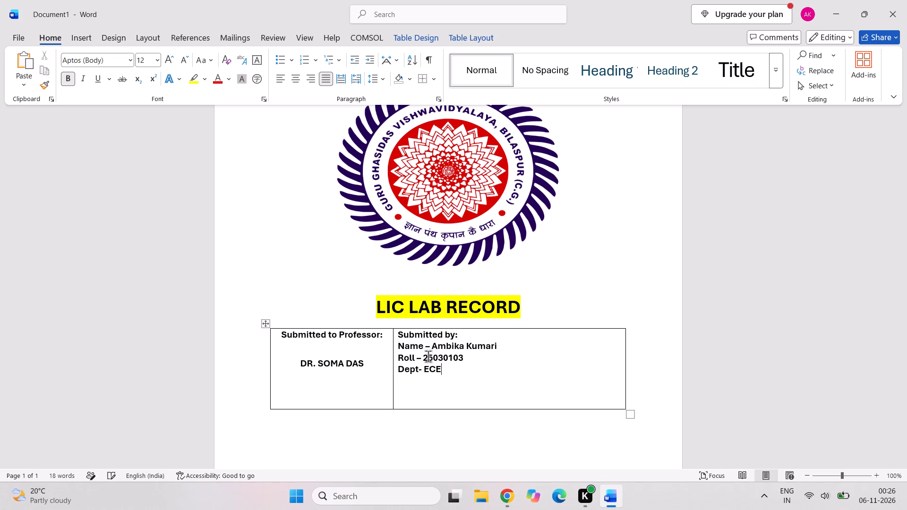
# Add a semester line reading "Sem- Vth" below the department line in the right table cell.
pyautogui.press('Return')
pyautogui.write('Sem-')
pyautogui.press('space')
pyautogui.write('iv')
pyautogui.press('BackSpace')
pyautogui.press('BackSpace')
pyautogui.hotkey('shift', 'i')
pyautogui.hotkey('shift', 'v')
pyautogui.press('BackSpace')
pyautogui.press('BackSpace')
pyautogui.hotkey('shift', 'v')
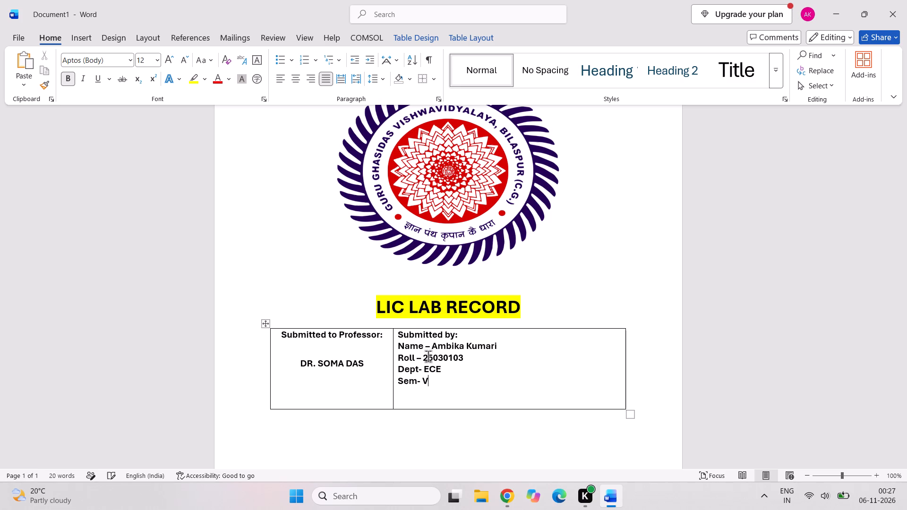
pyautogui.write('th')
# Make the "th" in "Vth" superscript and return to normal text after it, adding a trailing space.
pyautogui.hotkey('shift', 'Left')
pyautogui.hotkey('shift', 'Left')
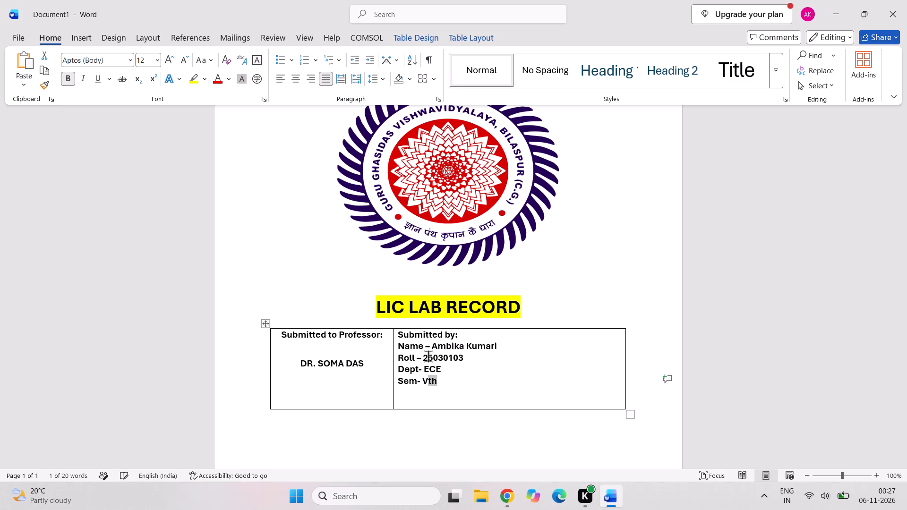
pyautogui.click(158, 75)
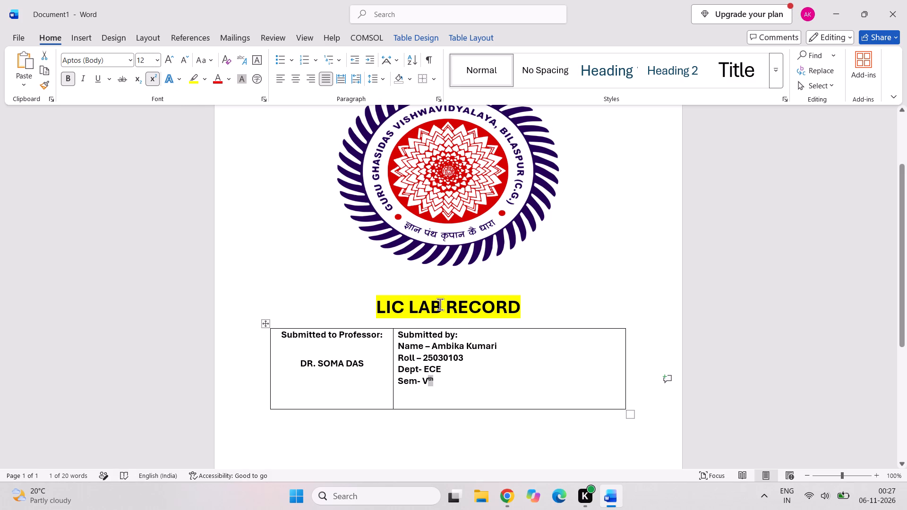
pyautogui.click(460, 389)
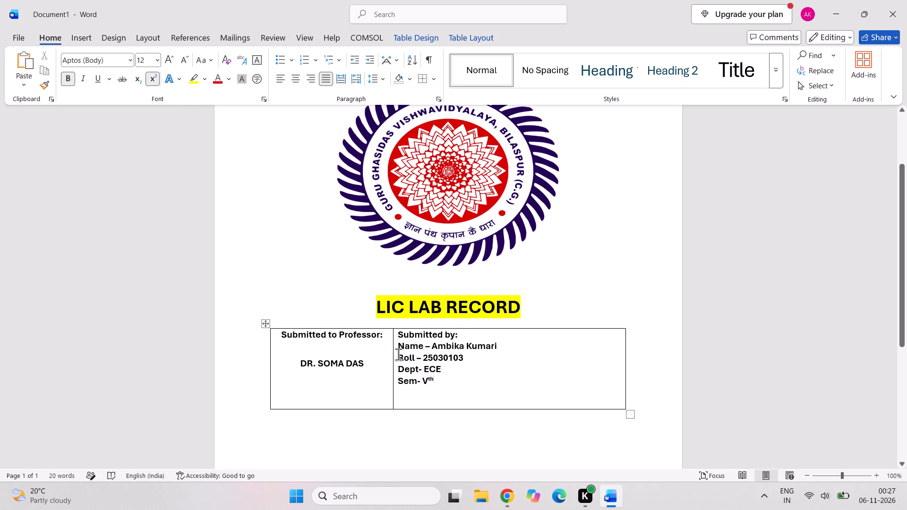
pyautogui.press('Right')
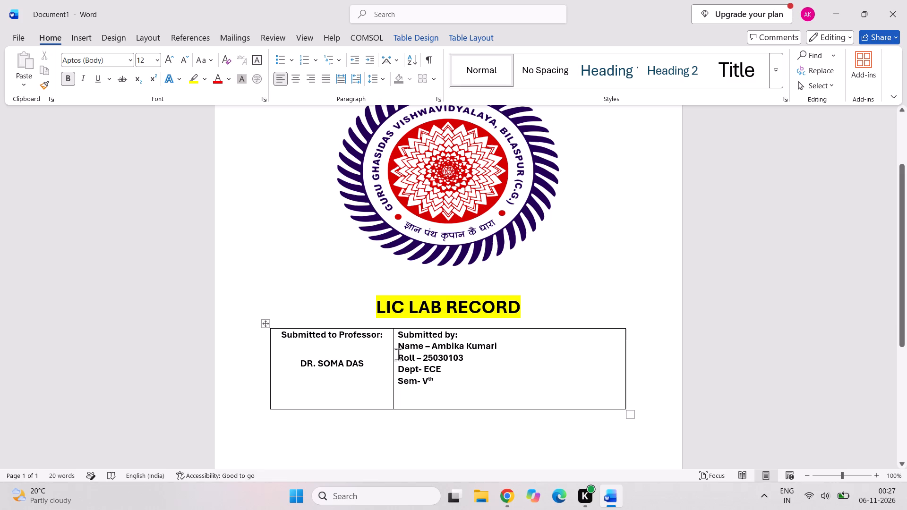
pyautogui.click(441, 381)
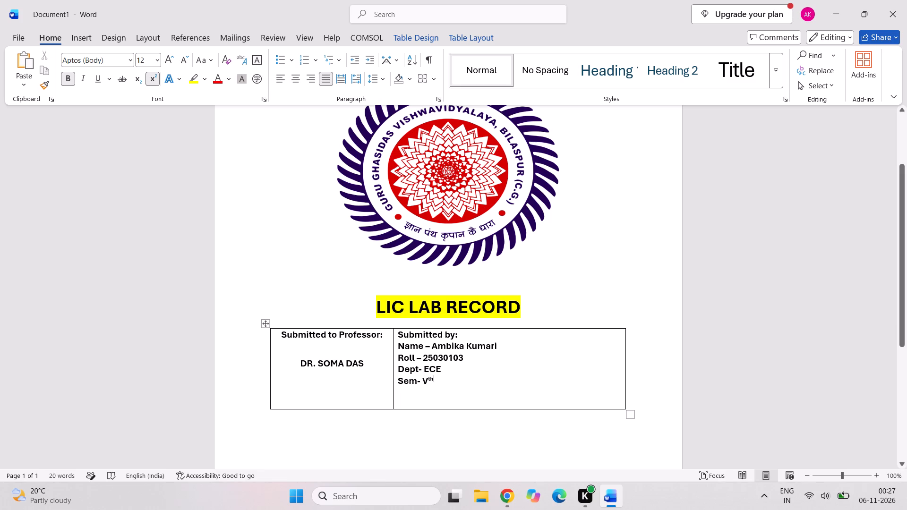
pyautogui.click(157, 74)
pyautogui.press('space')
# Add a line reading "Section - II" below the semester line in the right table cell.
pyautogui.press('Return')
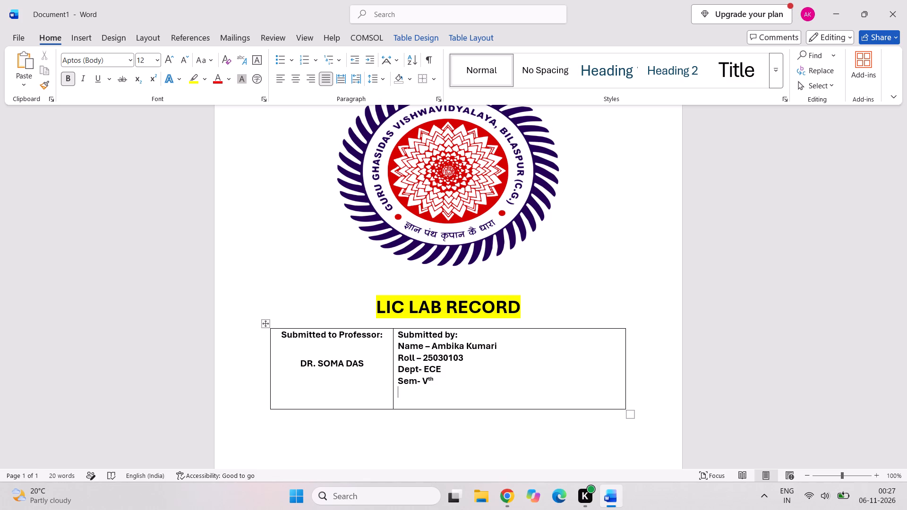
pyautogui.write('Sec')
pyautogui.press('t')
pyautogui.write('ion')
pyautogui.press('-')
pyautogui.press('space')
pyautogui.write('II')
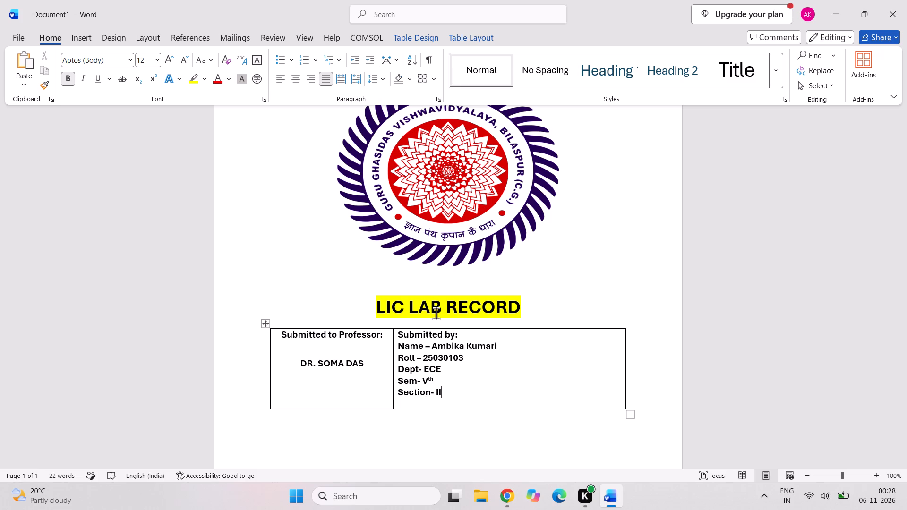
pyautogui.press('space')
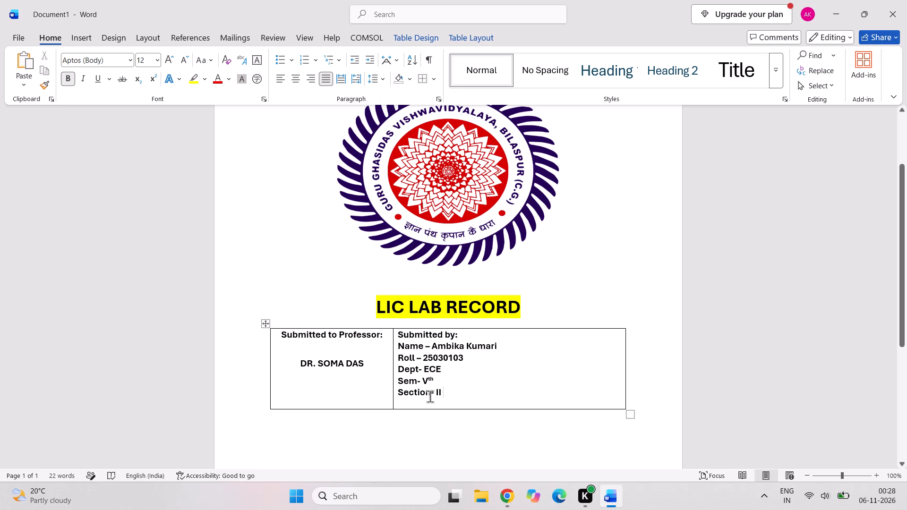
pyautogui.click(430, 396)
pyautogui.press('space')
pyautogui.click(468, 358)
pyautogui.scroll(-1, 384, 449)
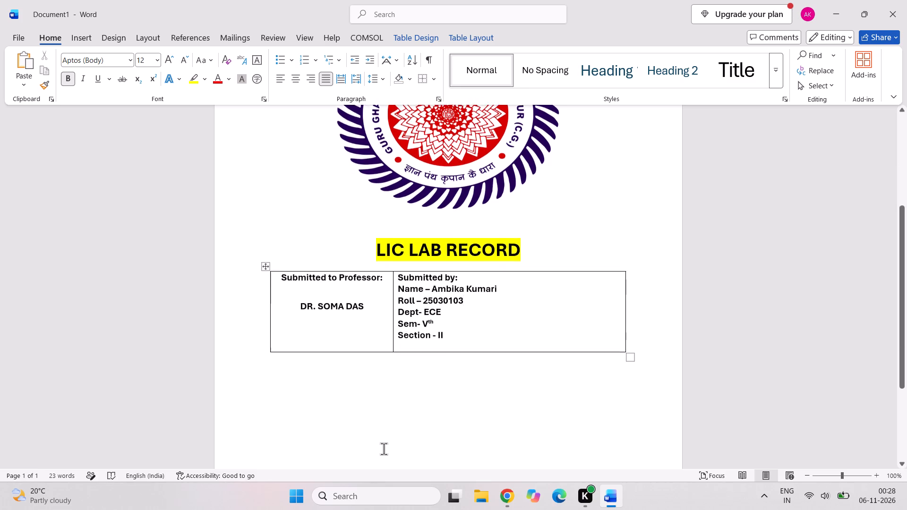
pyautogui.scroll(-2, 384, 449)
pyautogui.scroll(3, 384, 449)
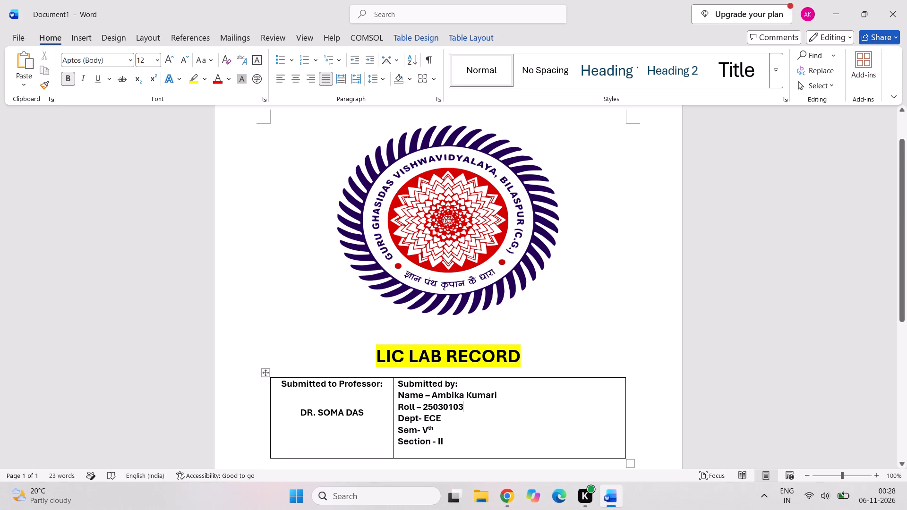
# Try to move the whole table further down the page, away from the "LIC LAB RECORD" title.
pyautogui.moveTo(265, 371); pyautogui.dragTo(276, 453)
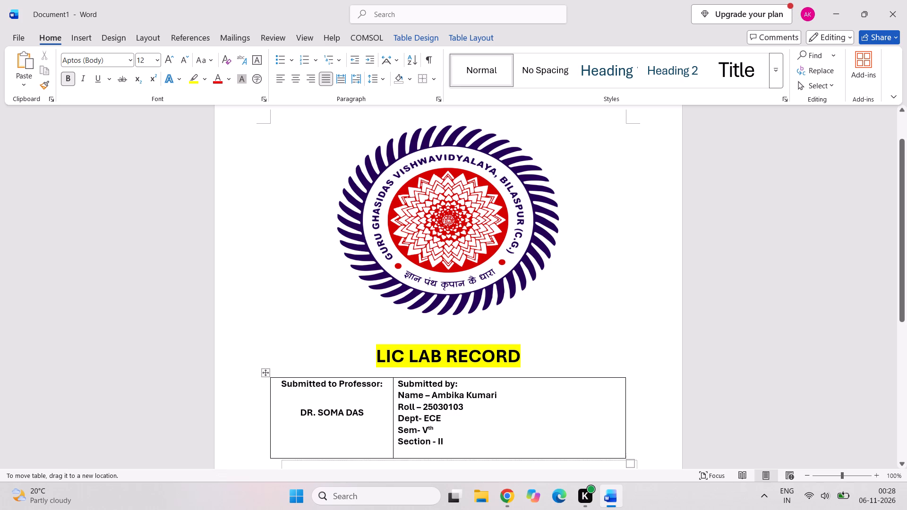
pyautogui.moveTo(276, 453); pyautogui.dragTo(267, 454)
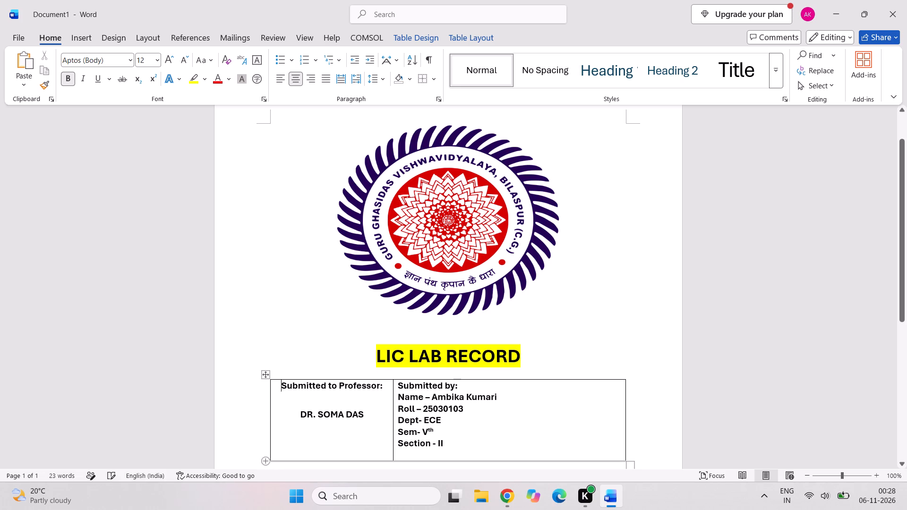
pyautogui.click(298, 324)
pyautogui.scroll(-2, 298, 324)
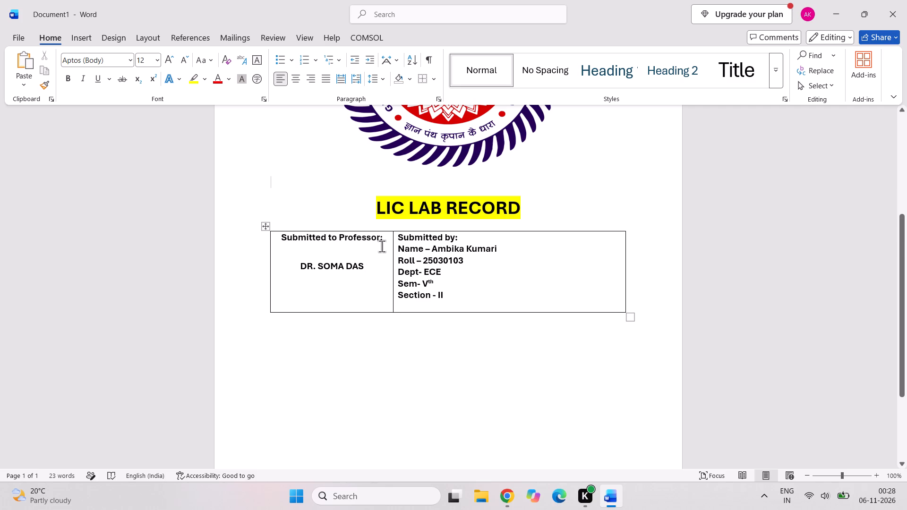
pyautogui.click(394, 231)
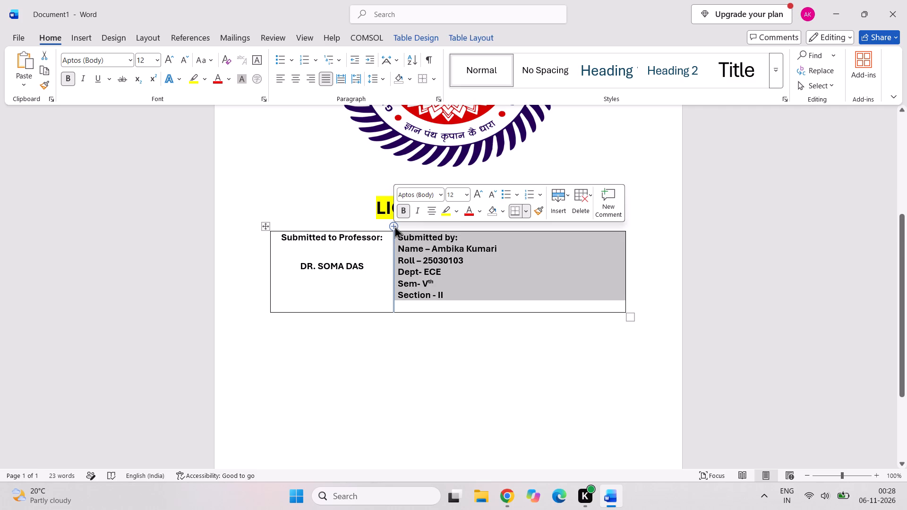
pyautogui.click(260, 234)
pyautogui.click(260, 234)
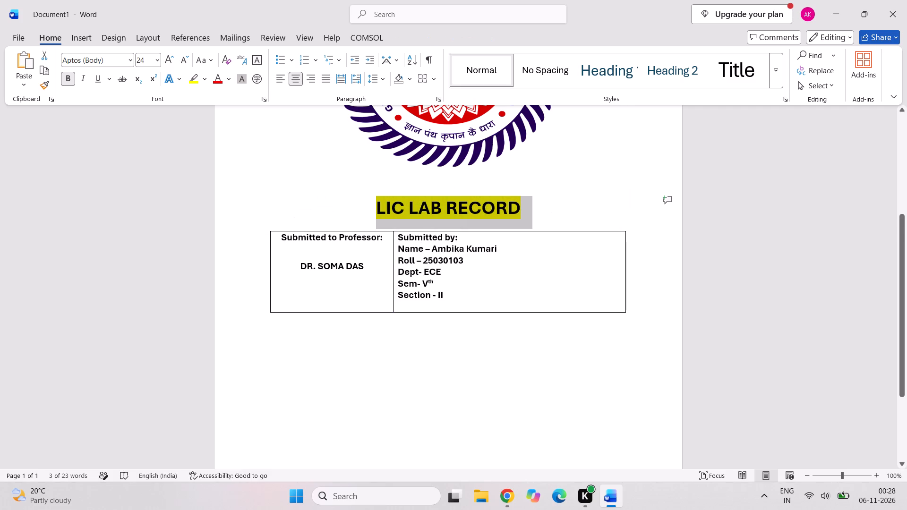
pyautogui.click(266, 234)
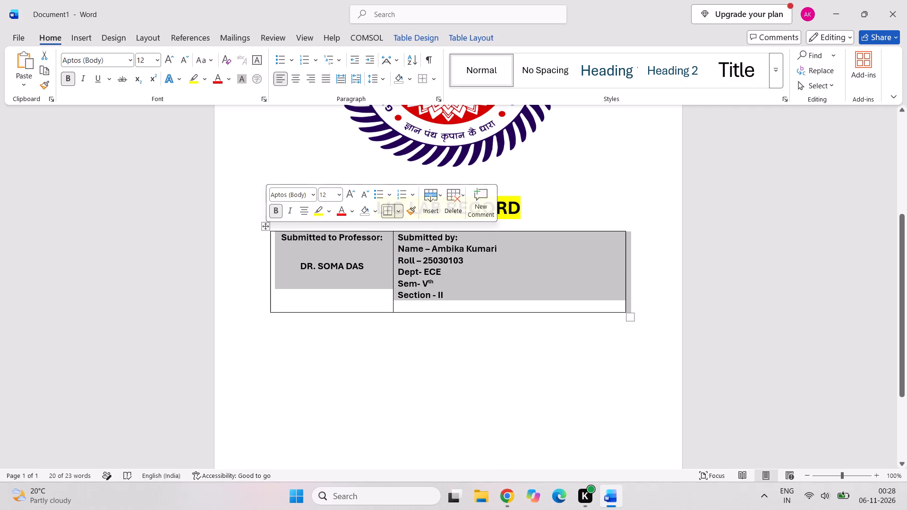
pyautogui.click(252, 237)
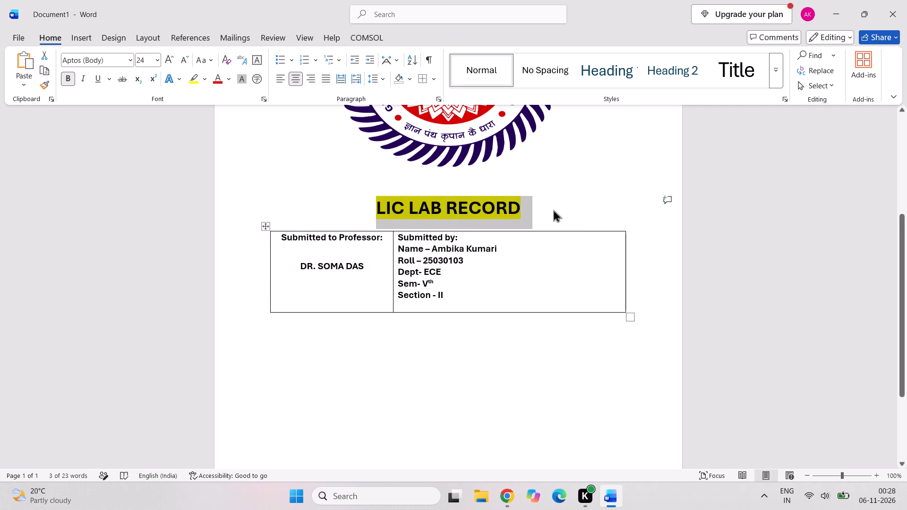
# Add two blank lines between the "LIC LAB RECORD" title and the table, and one blank line above the title.
pyautogui.click(554, 209)
pyautogui.press('Return')
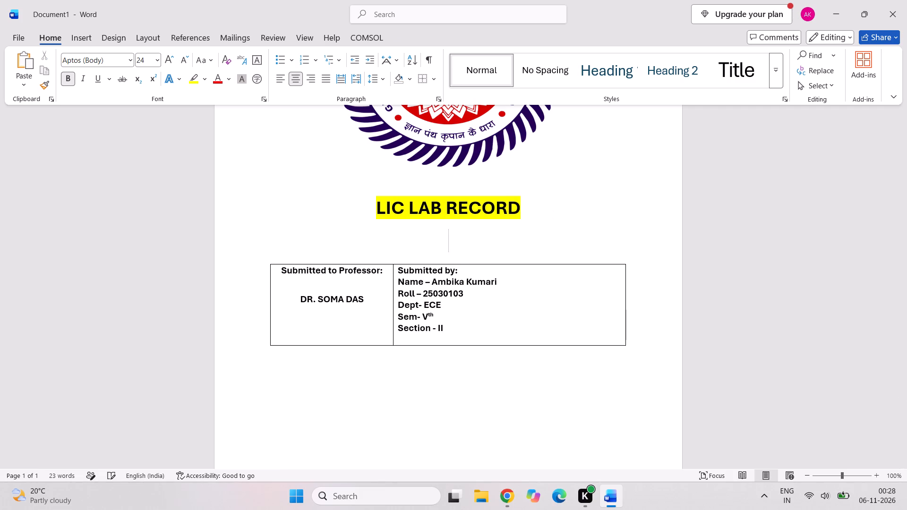
pyautogui.press('Return')
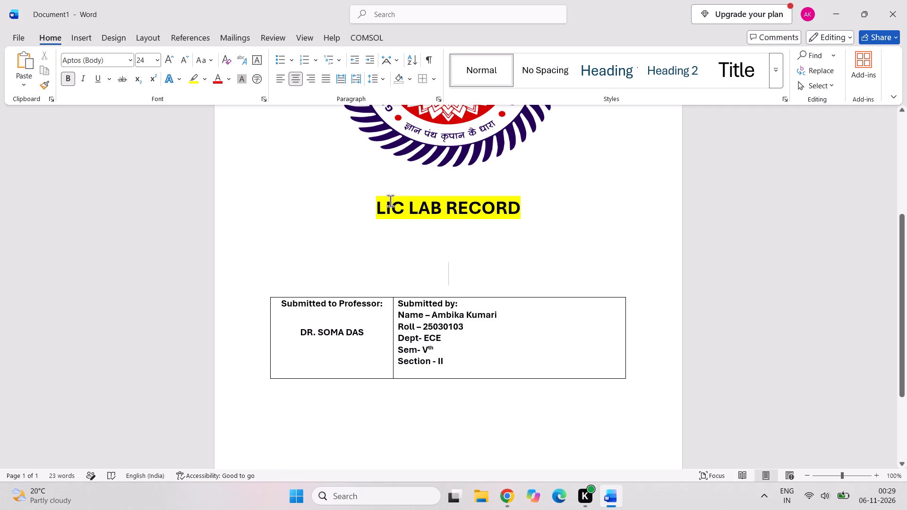
pyautogui.click(376, 202)
pyautogui.press('Return')
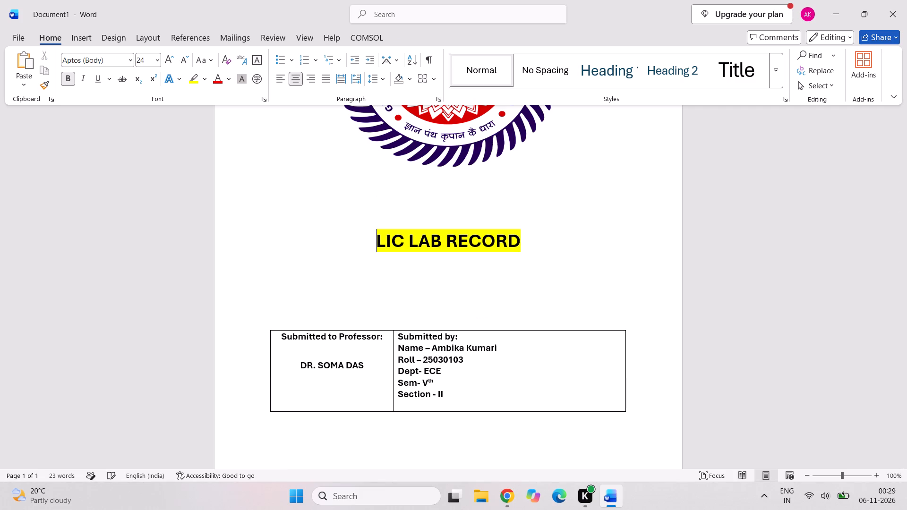
pyautogui.click(354, 183)
# Review the cover page layout from the logo down to the bottom margin, checking the spacing around the title and table.
pyautogui.scroll(-1, 421, 371)
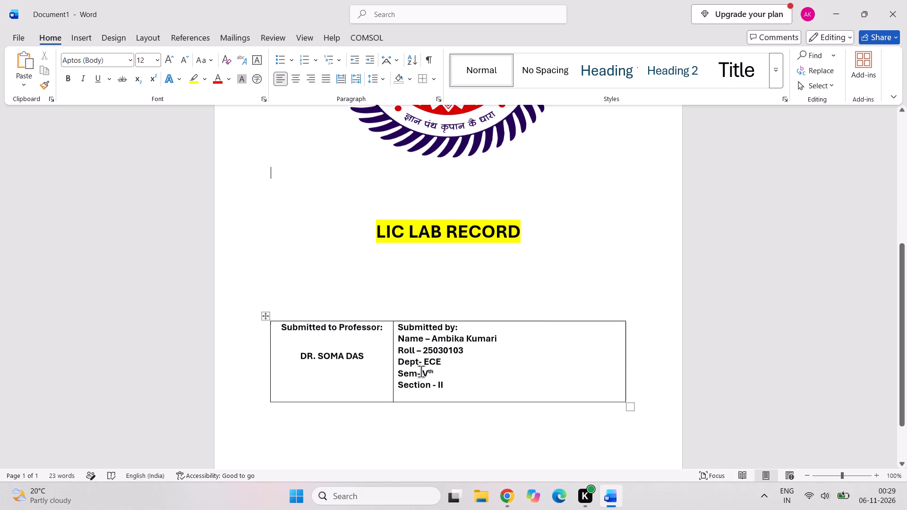
pyautogui.scroll(-2, 421, 371)
pyautogui.scroll(3, 421, 371)
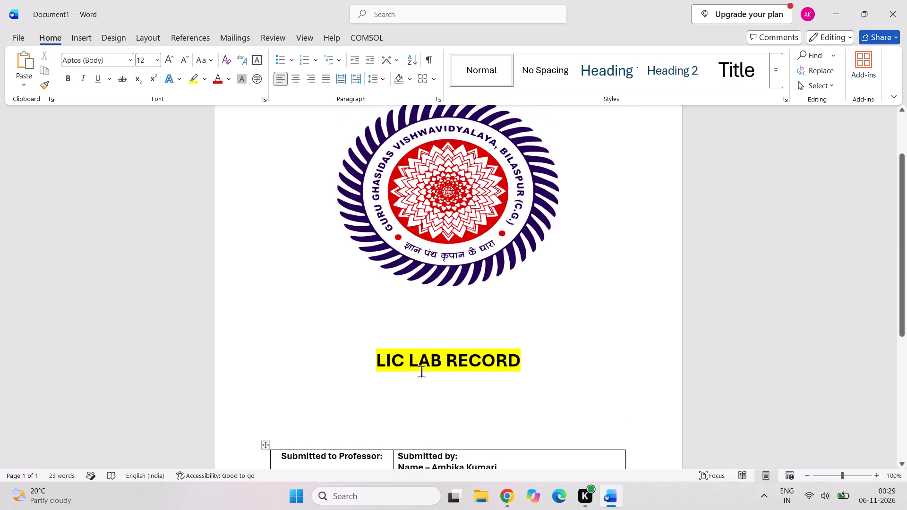
pyautogui.scroll(1, 421, 371)
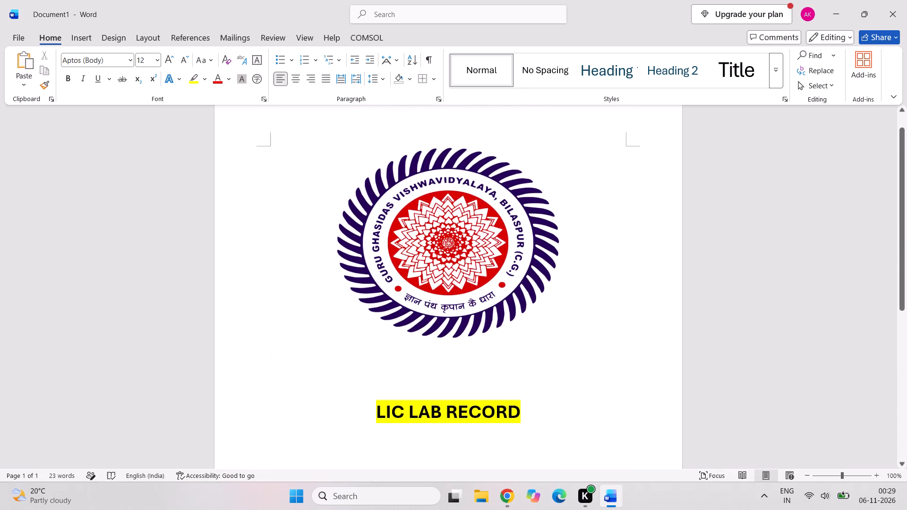
pyautogui.scroll(-3, 539, 401)
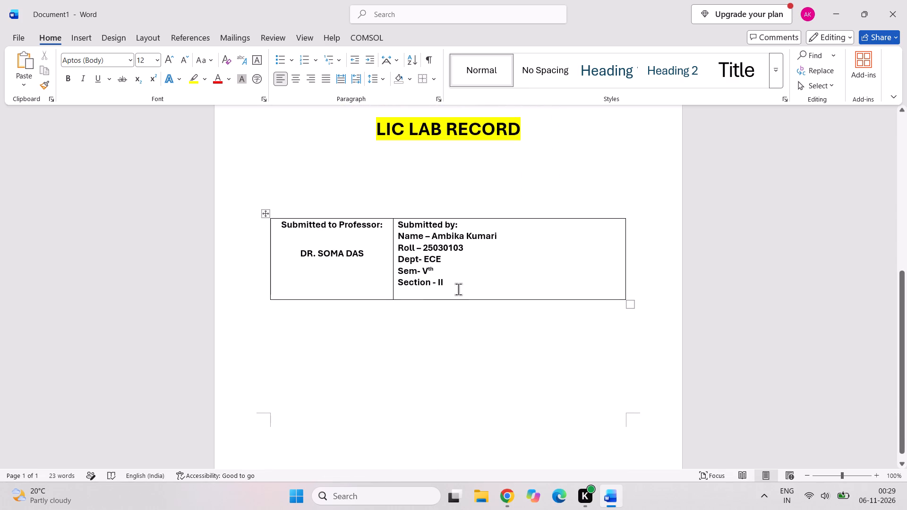
pyautogui.scroll(-2, 460, 338)
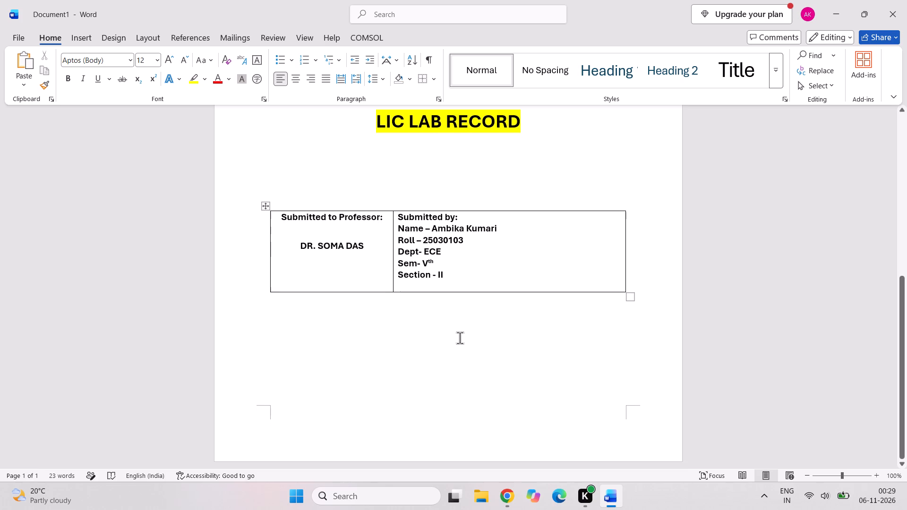
pyautogui.scroll(-1, 460, 338)
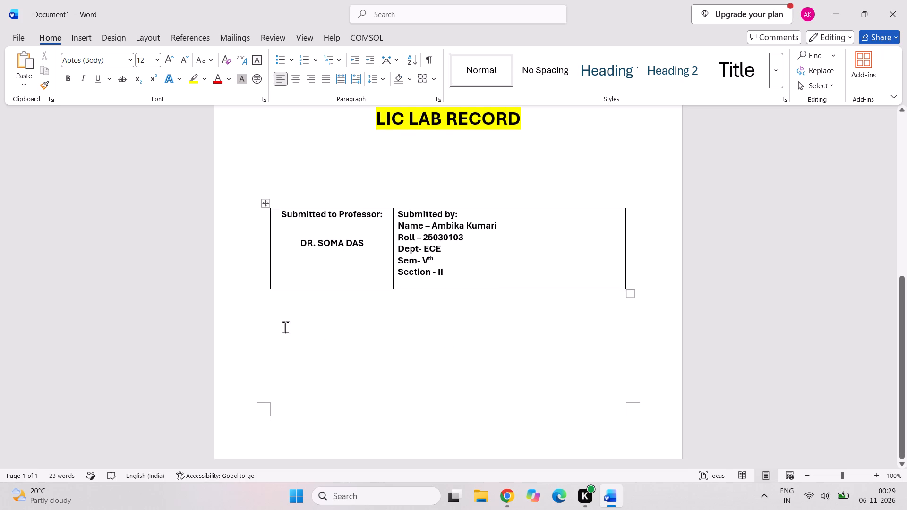
# Remove one blank line between the "LIC LAB RECORD" title and the table.
pyautogui.click(337, 334)
pyautogui.click(288, 188)
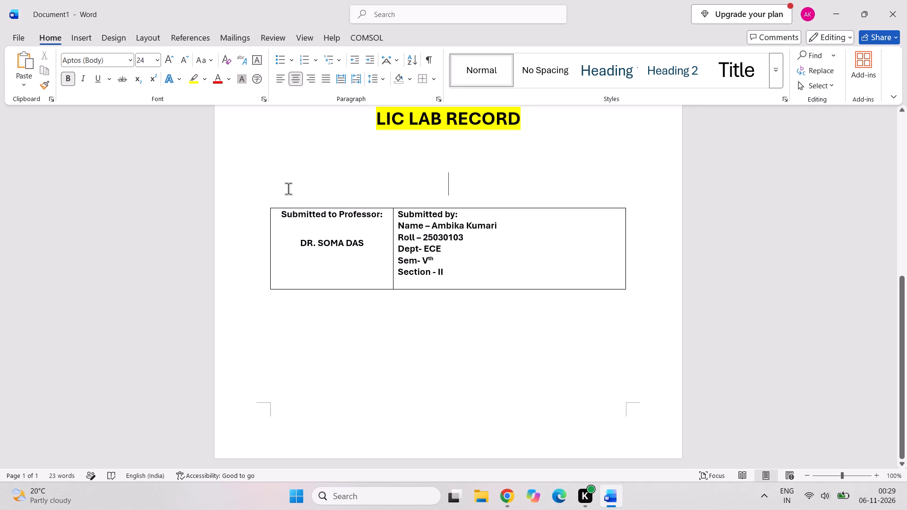
pyautogui.press('BackSpace')
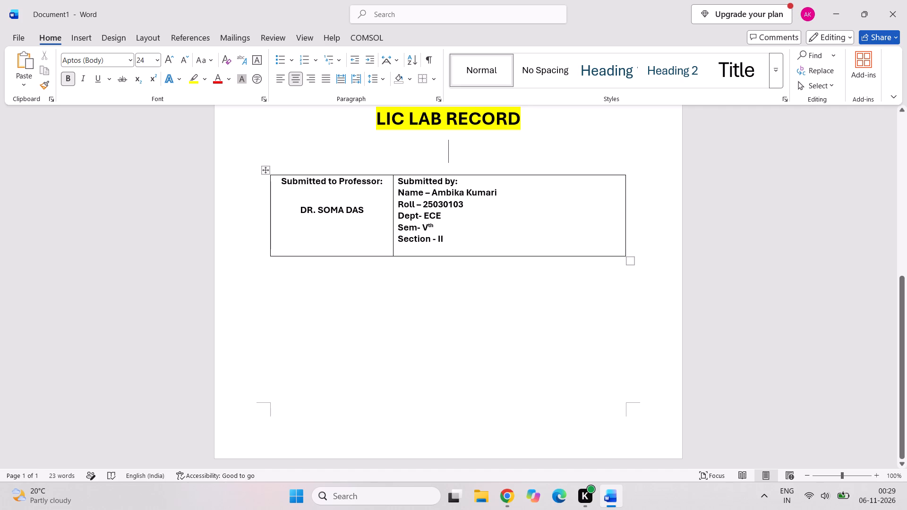
# Insert a page break on the line below the table so a second page starts after the cover page.
pyautogui.click(282, 287)
pyautogui.click(146, 41)
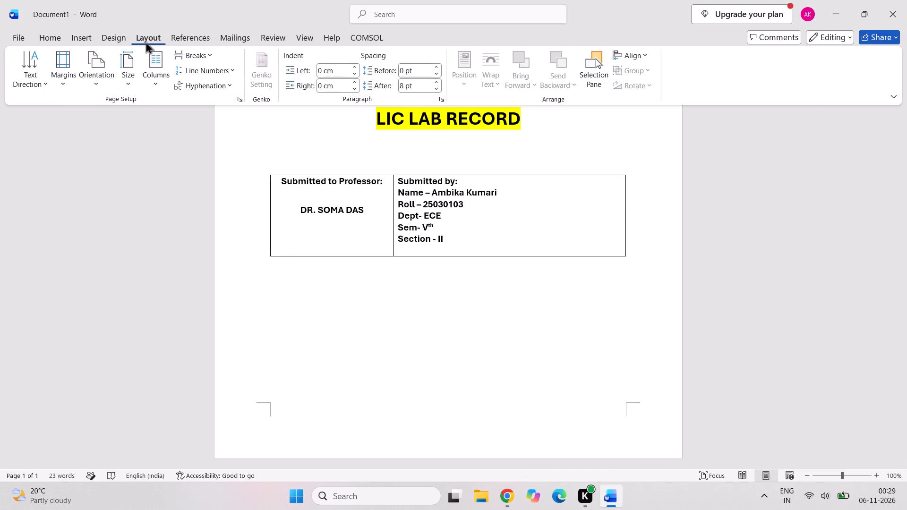
pyautogui.click(205, 56)
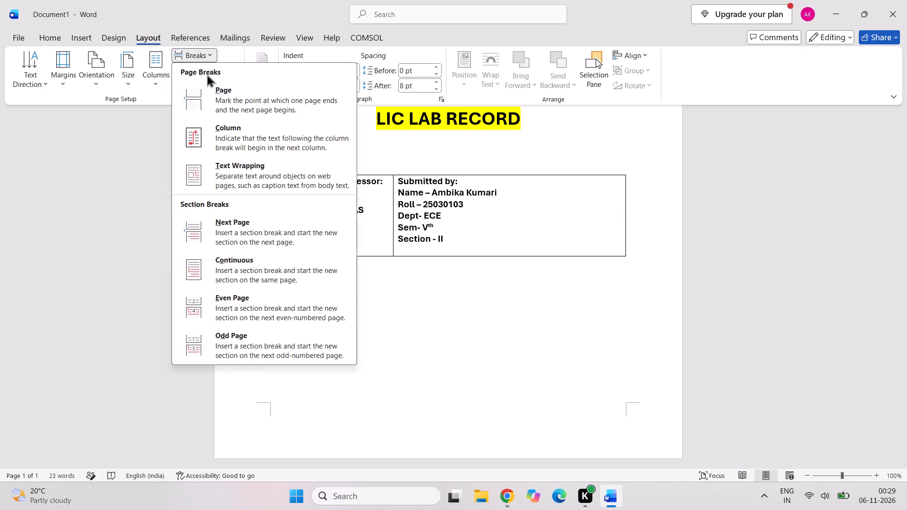
pyautogui.click(212, 101)
# Examine the blank second page that follows the cover page.
pyautogui.scroll(-2, 318, 375)
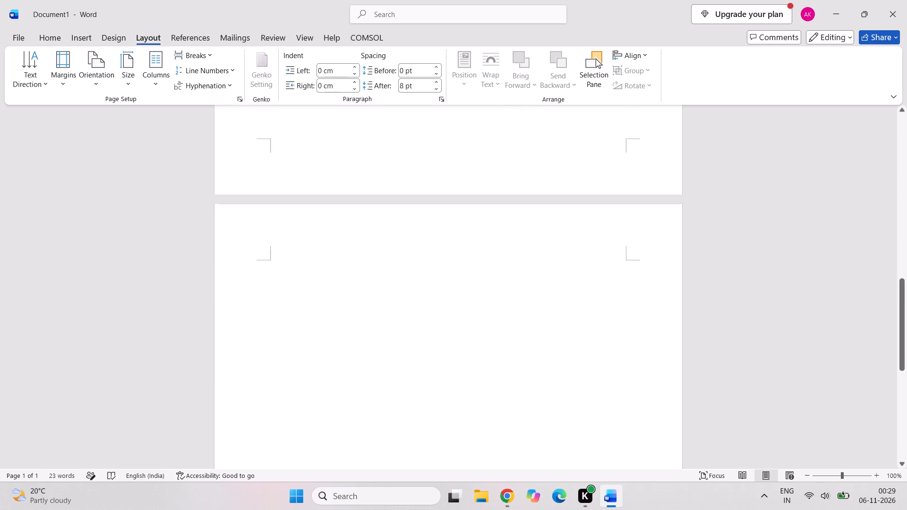
pyautogui.scroll(-2, 318, 375)
pyautogui.hscroll(1, 318, 375)
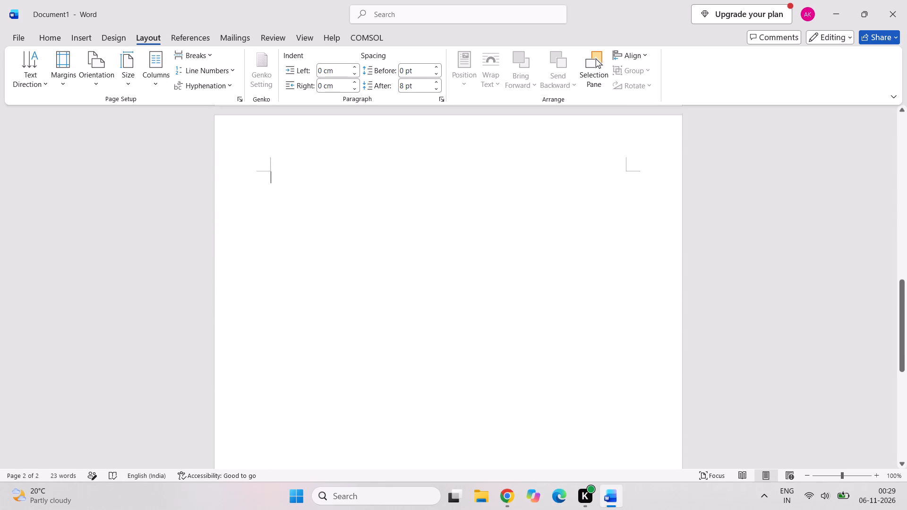
pyautogui.hscroll(1, 318, 375)
pyautogui.scroll(-5, 318, 375)
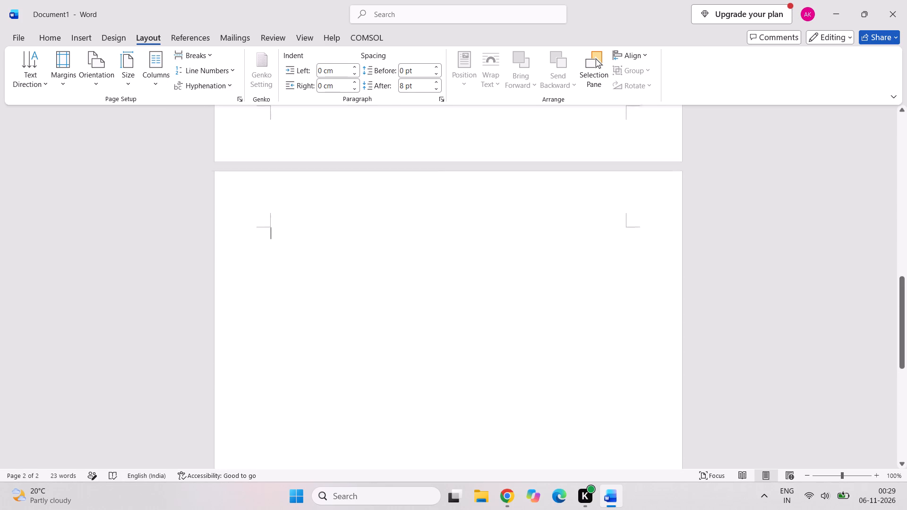
pyautogui.scroll(-5, 318, 388)
pyautogui.scroll(3, 318, 388)
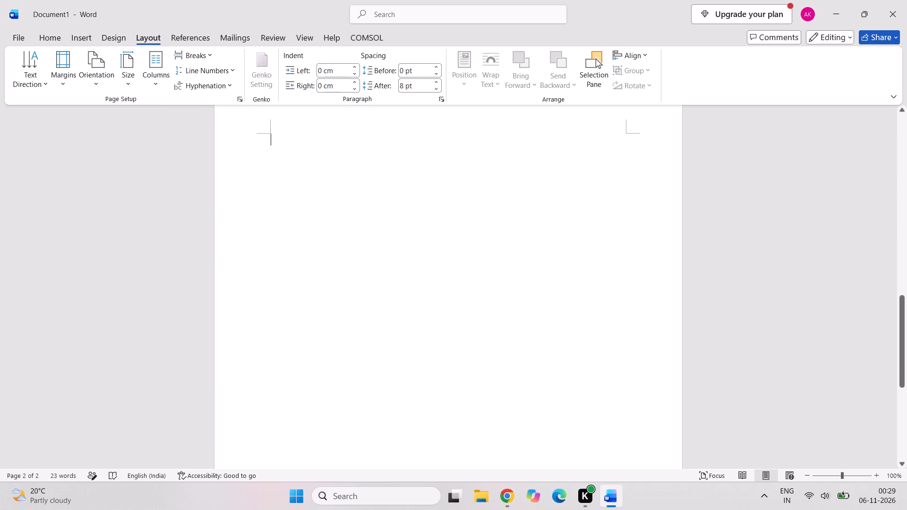
pyautogui.scroll(1, 318, 388)
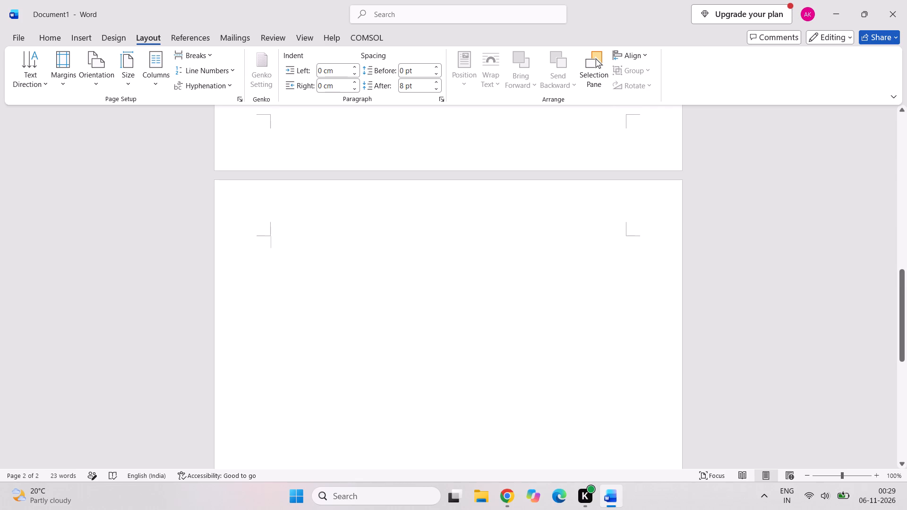
# Center all the "Submitted by:" text in the right table cell.
pyautogui.click(88, 35)
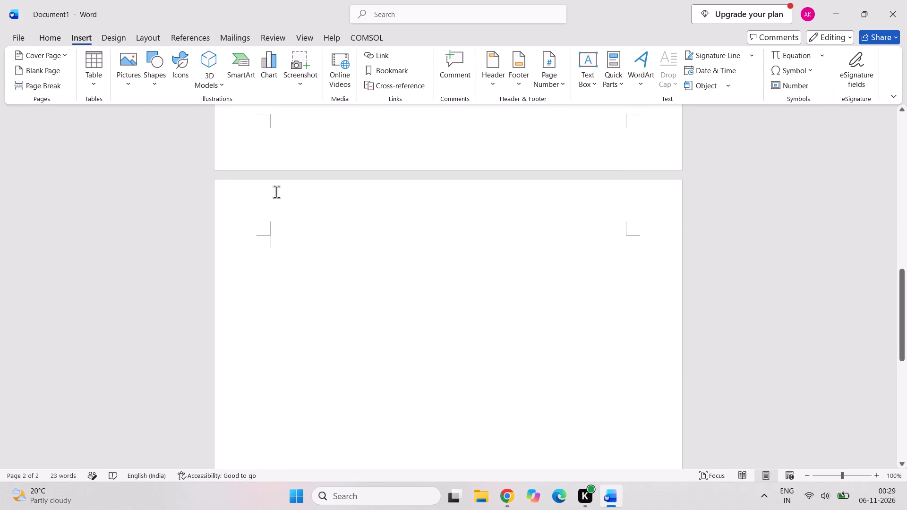
pyautogui.scroll(3, 276, 192)
pyautogui.click(396, 212)
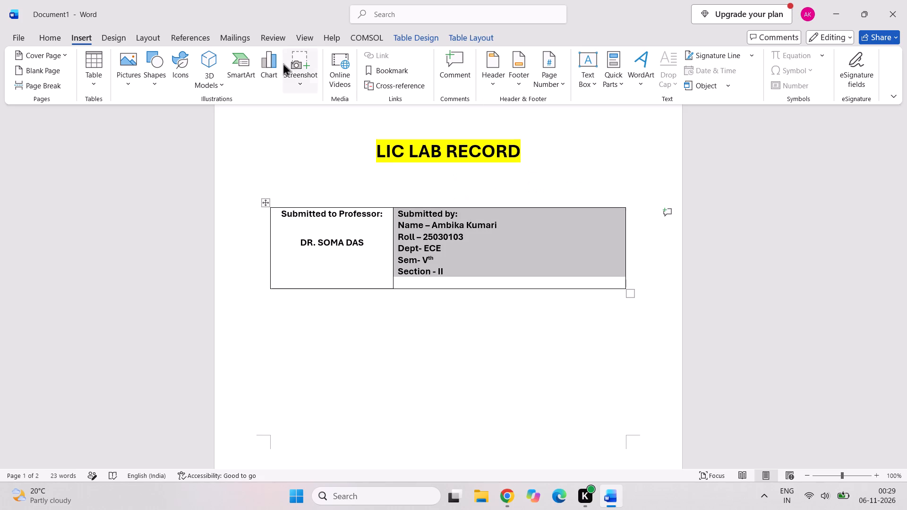
pyautogui.click(57, 43)
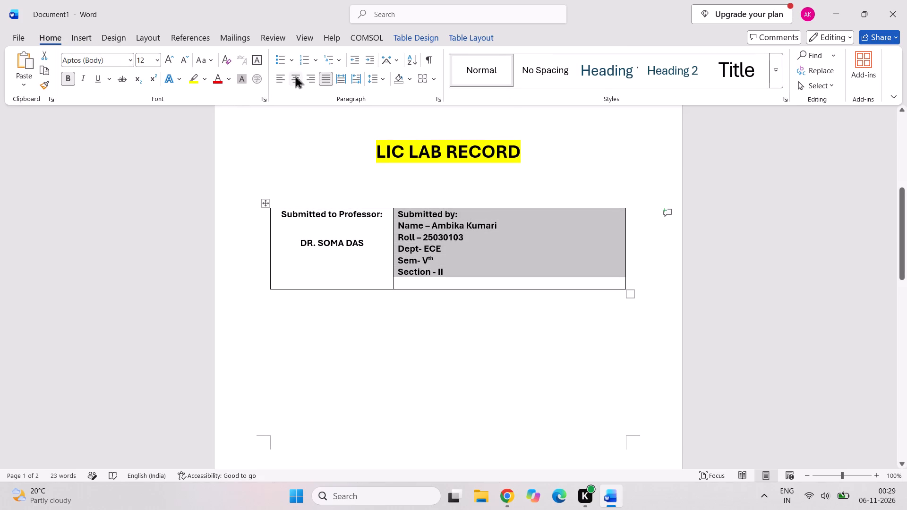
pyautogui.click(300, 78)
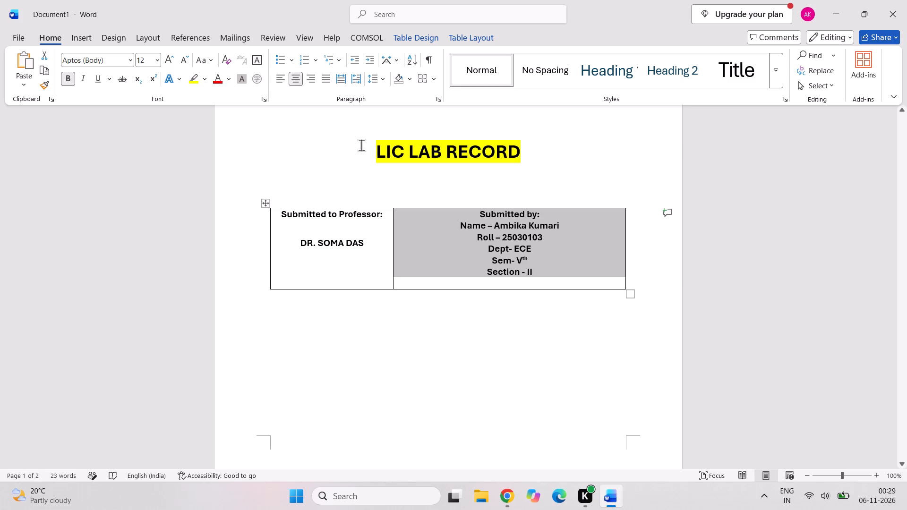
pyautogui.click(464, 309)
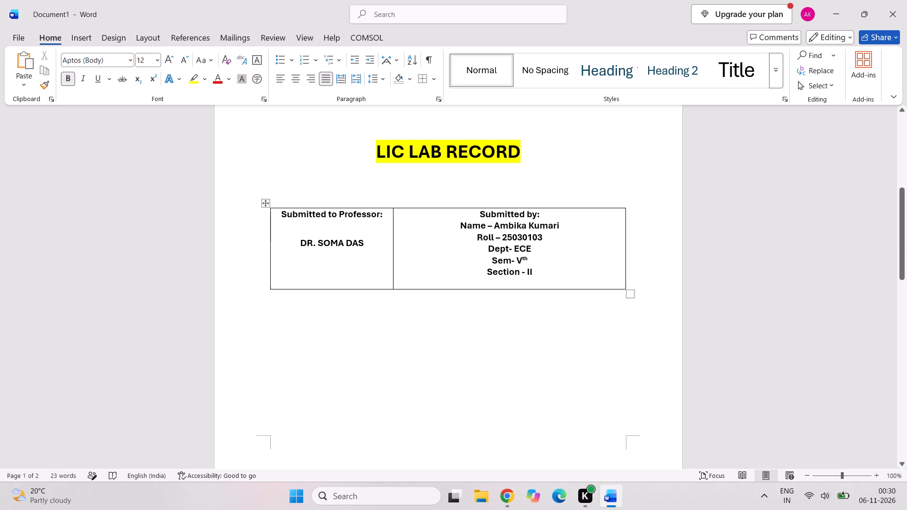
# Narrow the table's right column by moving its outer border inward to slightly beyond the end of the title.
pyautogui.moveTo(625, 259); pyautogui.dragTo(541, 277)
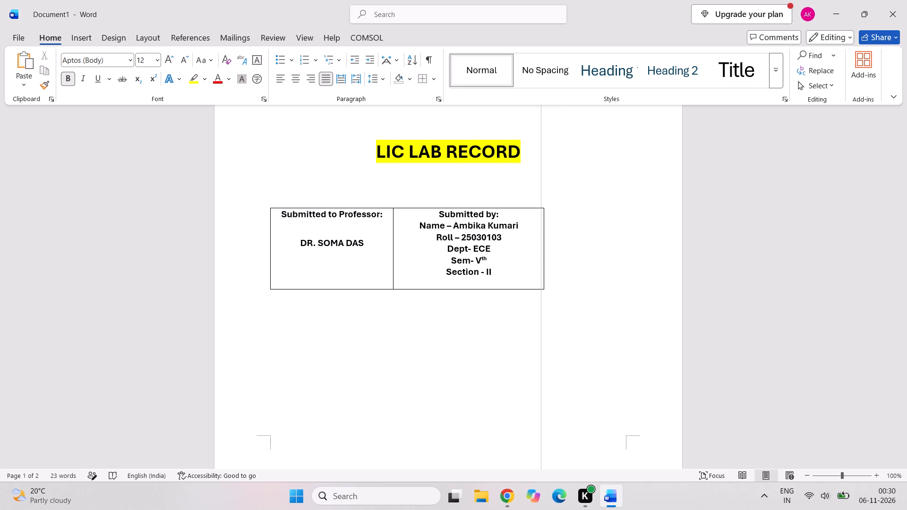
pyautogui.moveTo(541, 277); pyautogui.dragTo(564, 274)
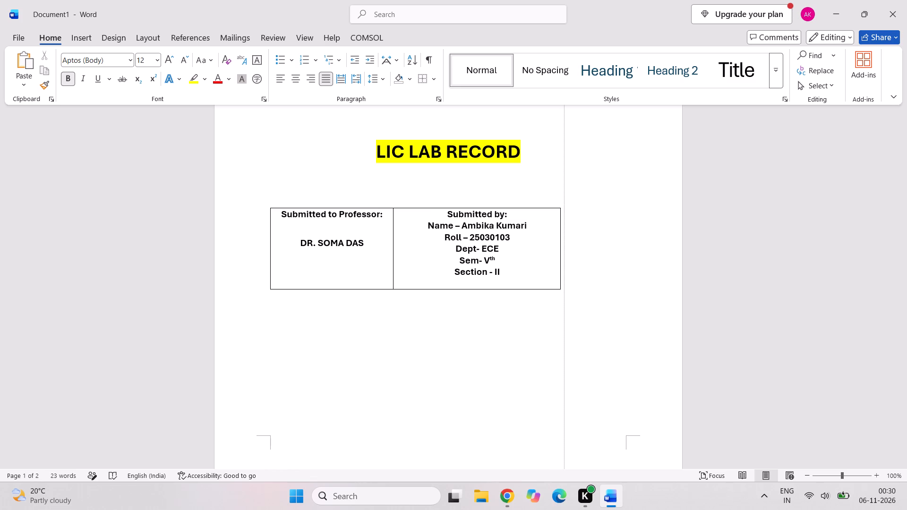
pyautogui.moveTo(564, 274); pyautogui.dragTo(565, 274)
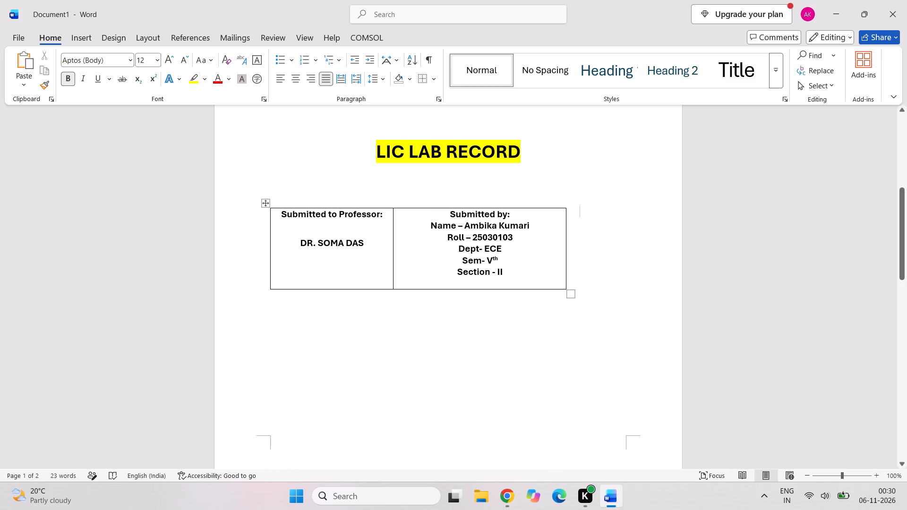
# Move the divider between the two table columns toward the student details so both columns are nearly equal in width.
pyautogui.moveTo(392, 258); pyautogui.dragTo(409, 260)
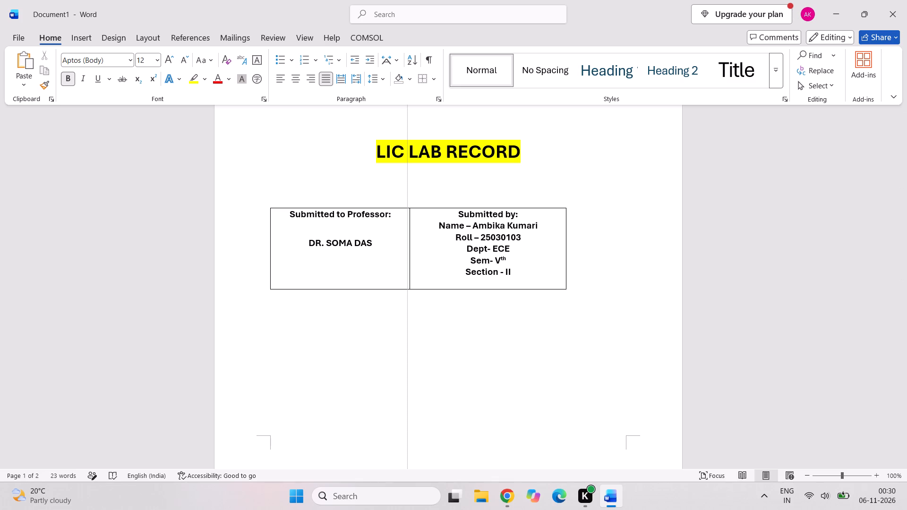
pyautogui.moveTo(409, 260); pyautogui.dragTo(413, 259)
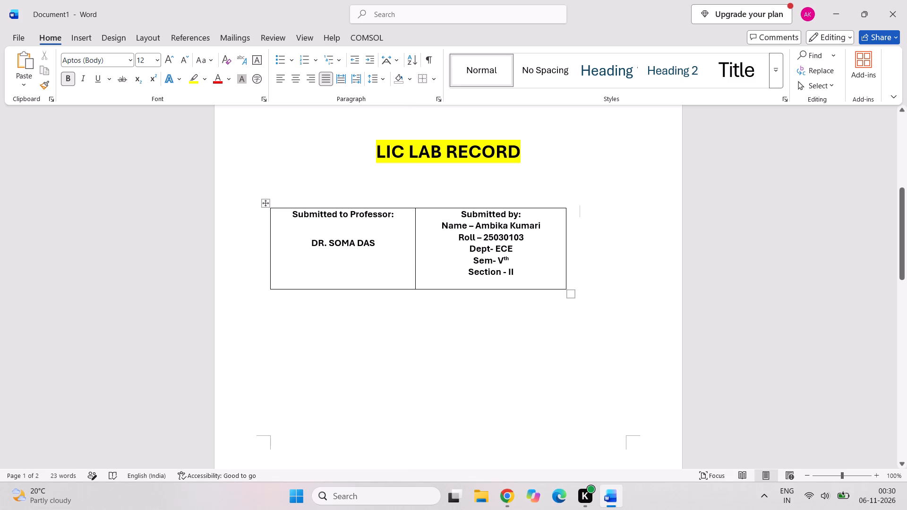
# Center the whole professor and student details table horizontally on the cover page.
pyautogui.click(269, 201)
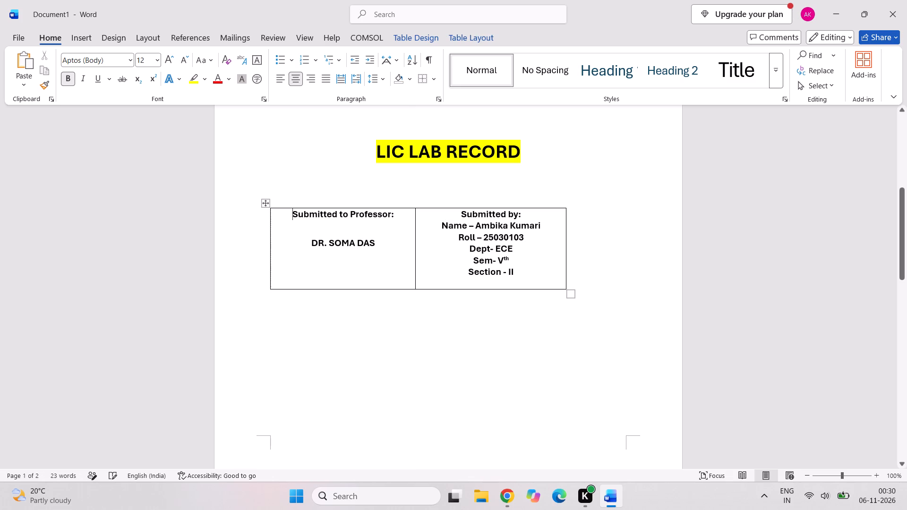
pyautogui.click(264, 203)
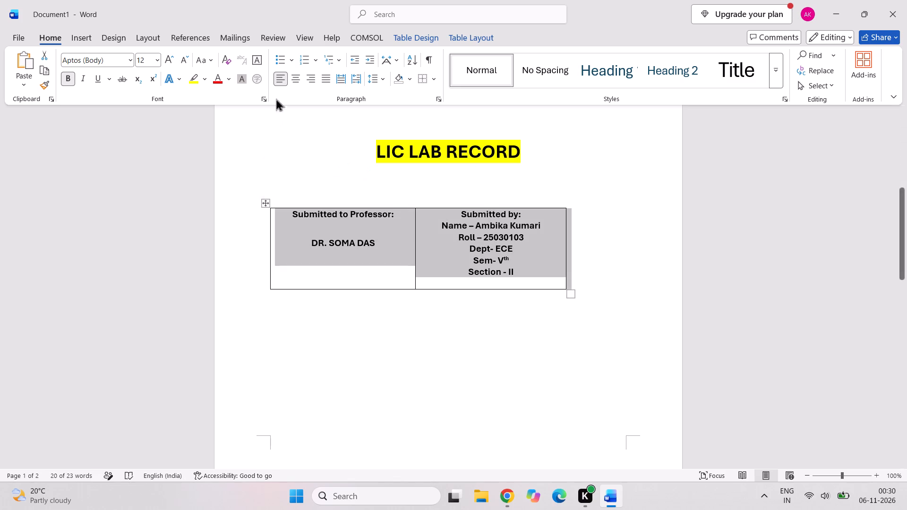
pyautogui.click(310, 76)
pyautogui.click(299, 78)
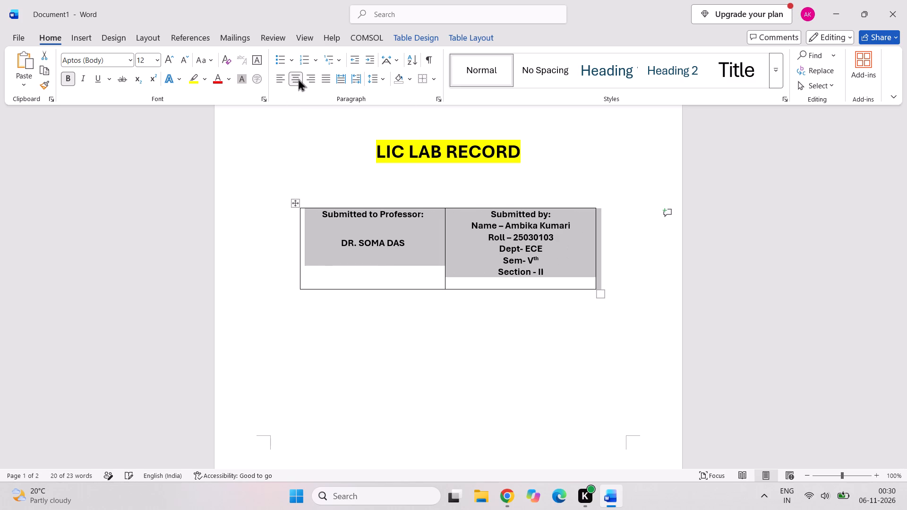
pyautogui.click(404, 381)
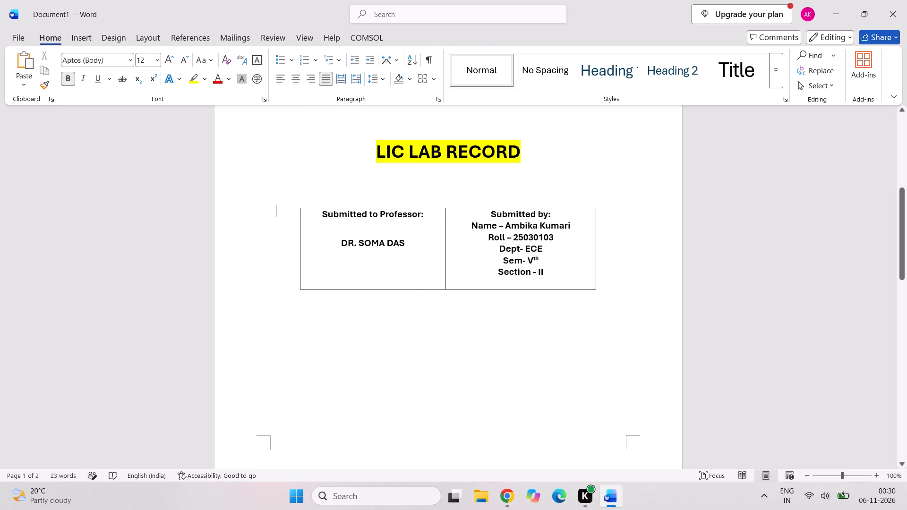
pyautogui.click(451, 391)
# Add the centered heading INDEX on the first line of the second page.
pyautogui.scroll(2, 451, 391)
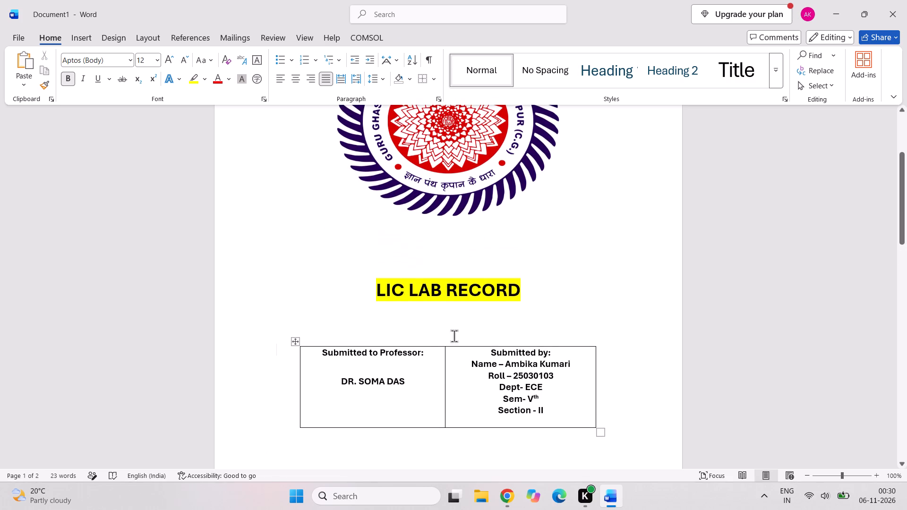
pyautogui.hscroll(1, 465, 248)
pyautogui.scroll(-1, 465, 248)
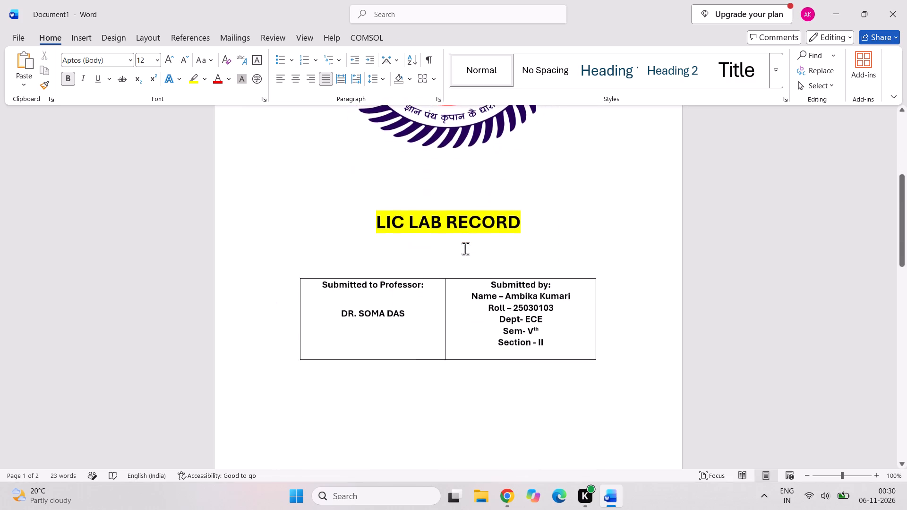
pyautogui.scroll(-3, 465, 248)
pyautogui.click(465, 248)
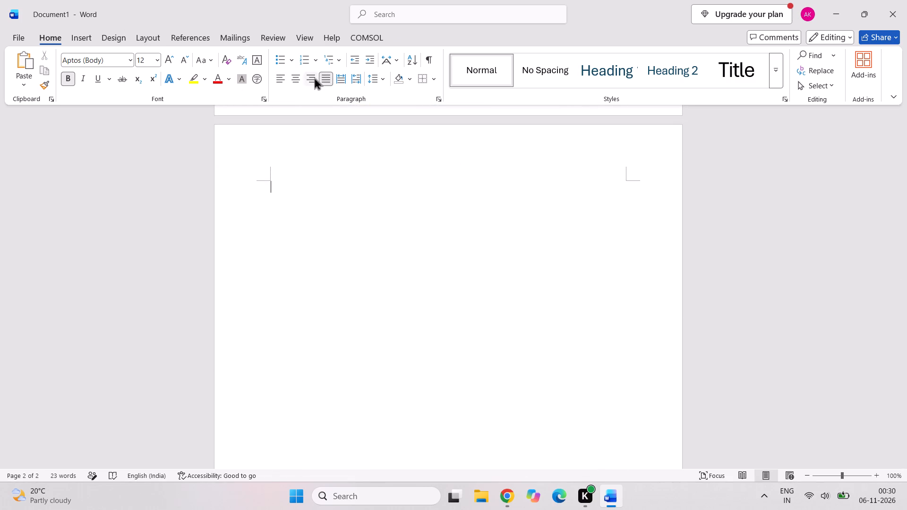
pyautogui.click(296, 79)
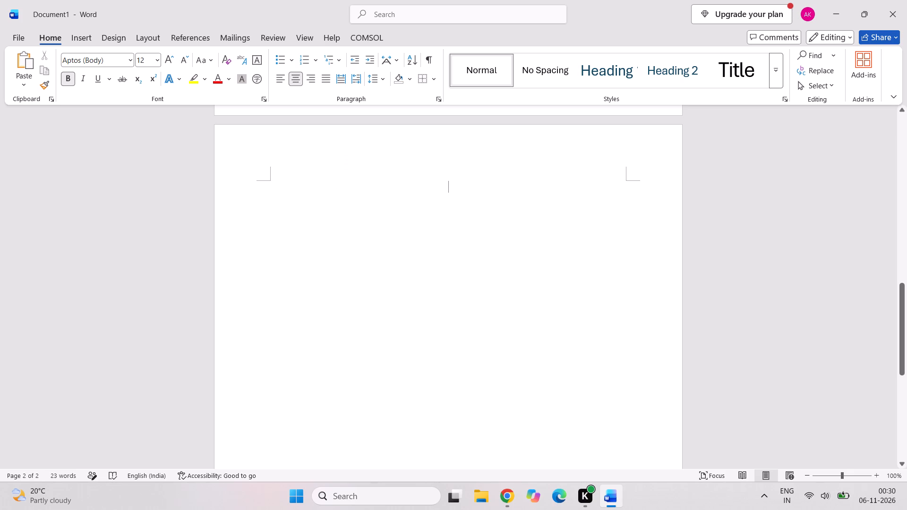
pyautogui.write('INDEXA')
pyautogui.hscroll(1, 380, 211)
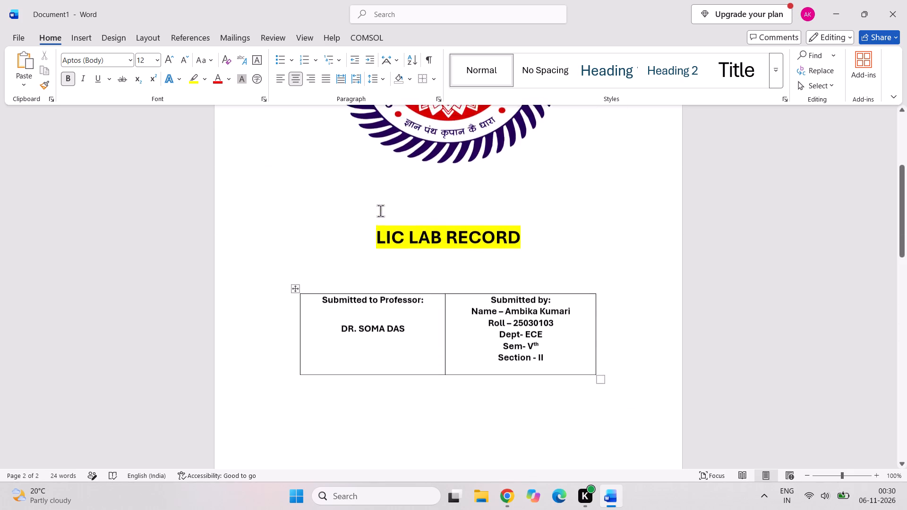
pyautogui.hscroll(1, 380, 211)
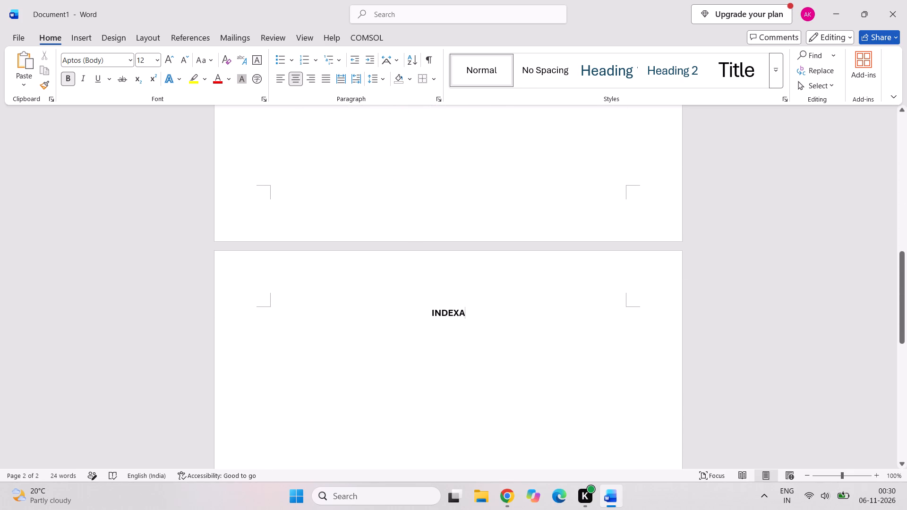
pyautogui.press('BackSpace')
# Set the INDEX heading to 18 pt and underline it.
pyautogui.hotkey('ctrl', 'a')
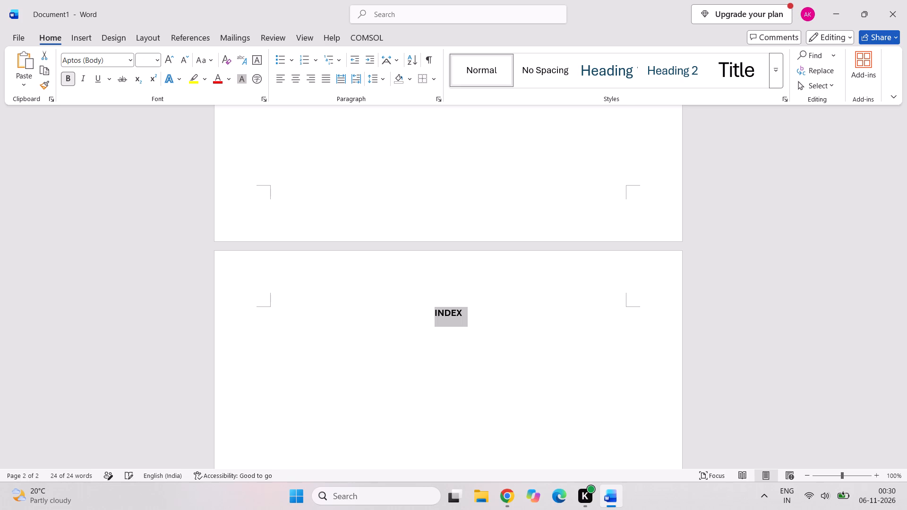
pyautogui.hscroll(1, 440, 250)
pyautogui.click(440, 250)
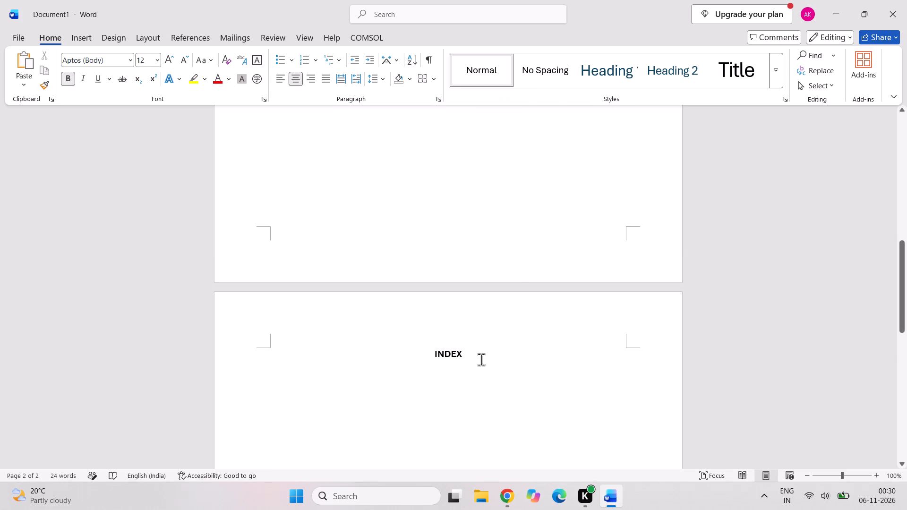
pyautogui.moveTo(481, 359); pyautogui.dragTo(433, 356)
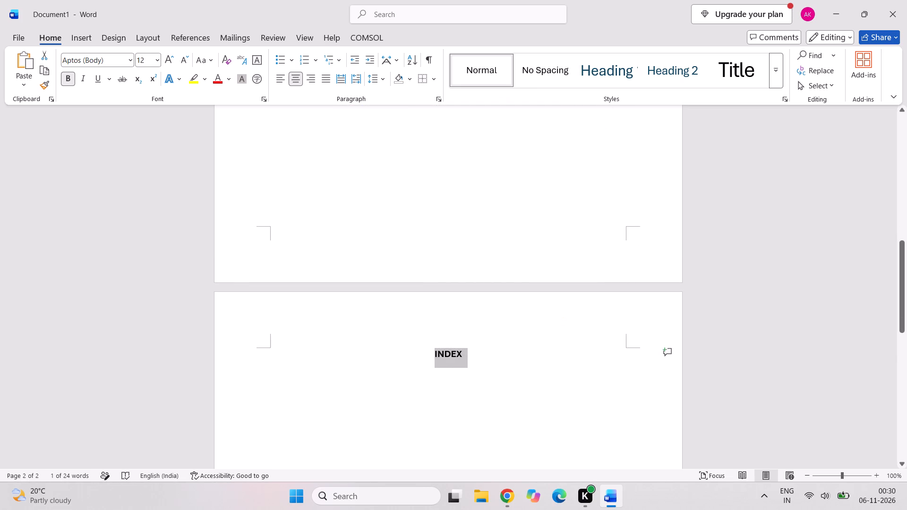
pyautogui.click(154, 53)
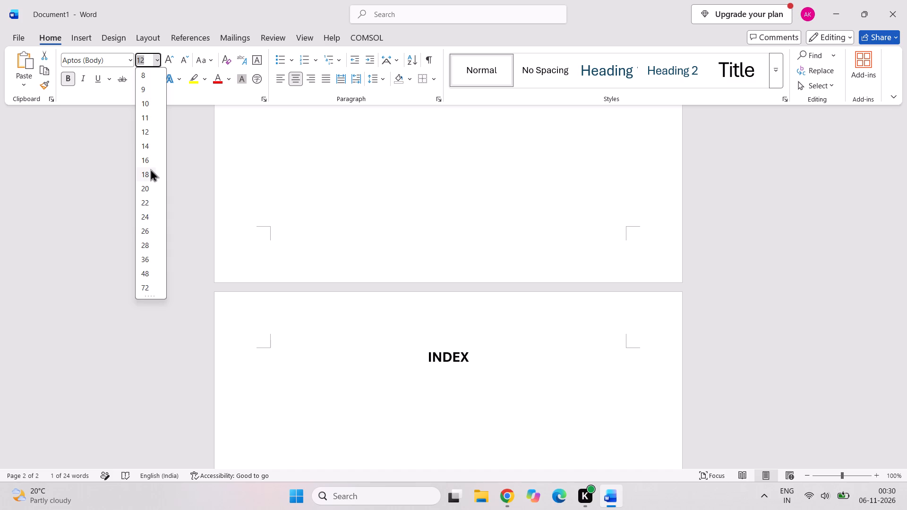
pyautogui.click(151, 169)
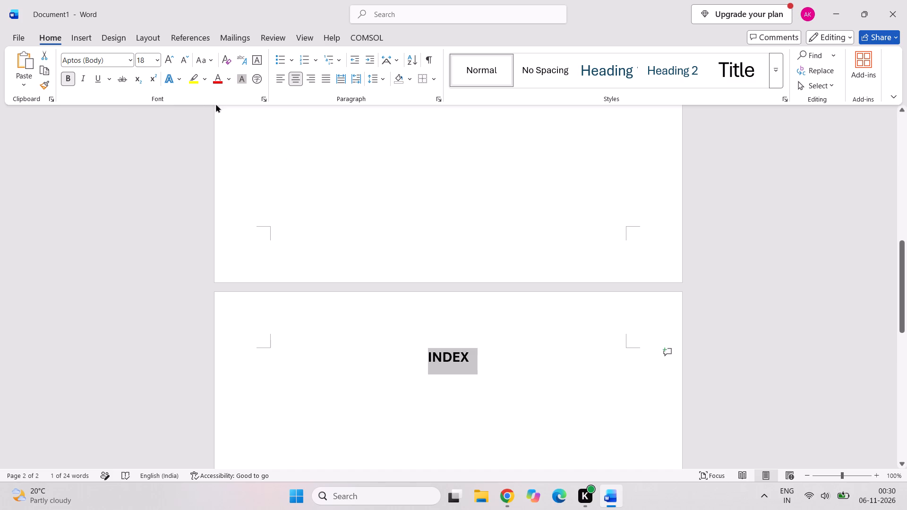
pyautogui.click(94, 78)
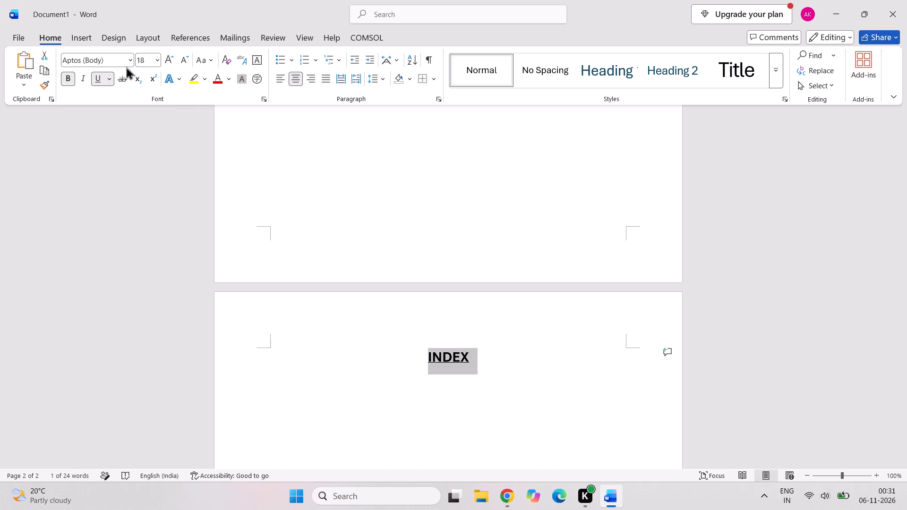
pyautogui.click(353, 296)
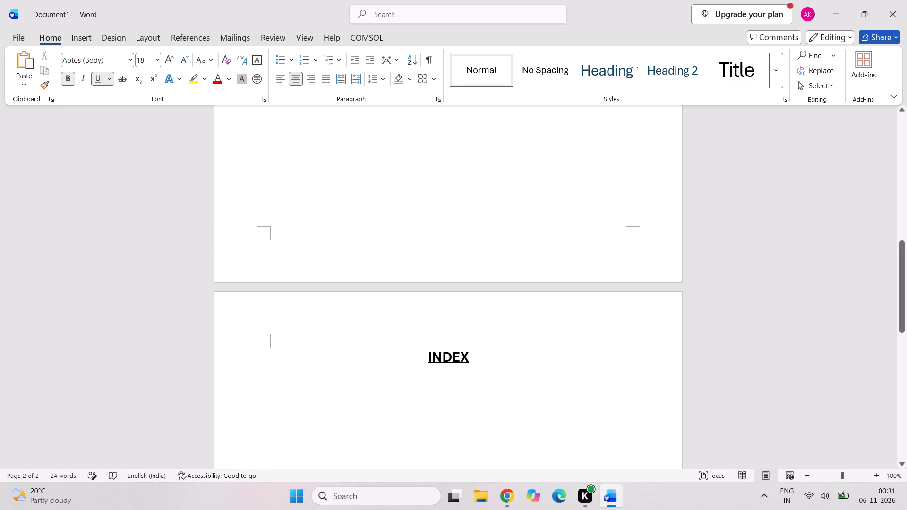
pyautogui.click(458, 393)
# Start a new line below the INDEX heading with underlining off and left alignment.
pyautogui.scroll(6, 375, 154)
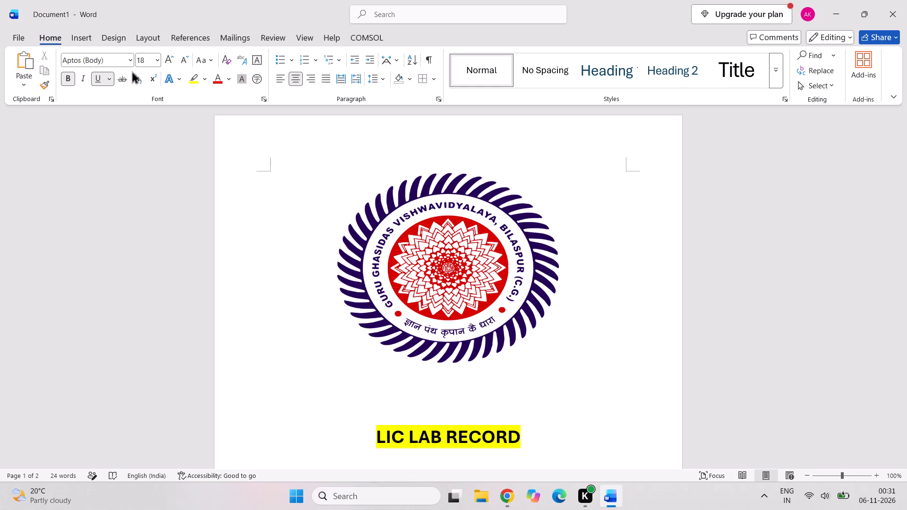
pyautogui.scroll(-5, 461, 294)
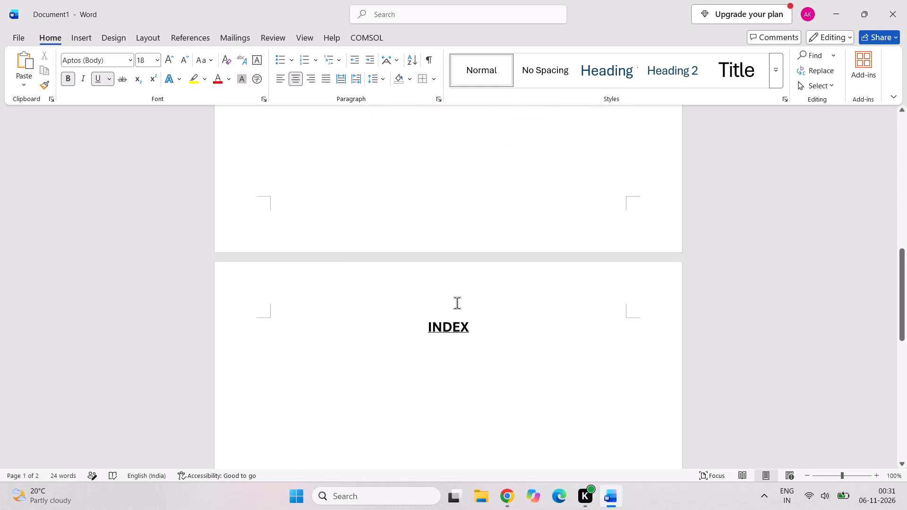
pyautogui.click(342, 359)
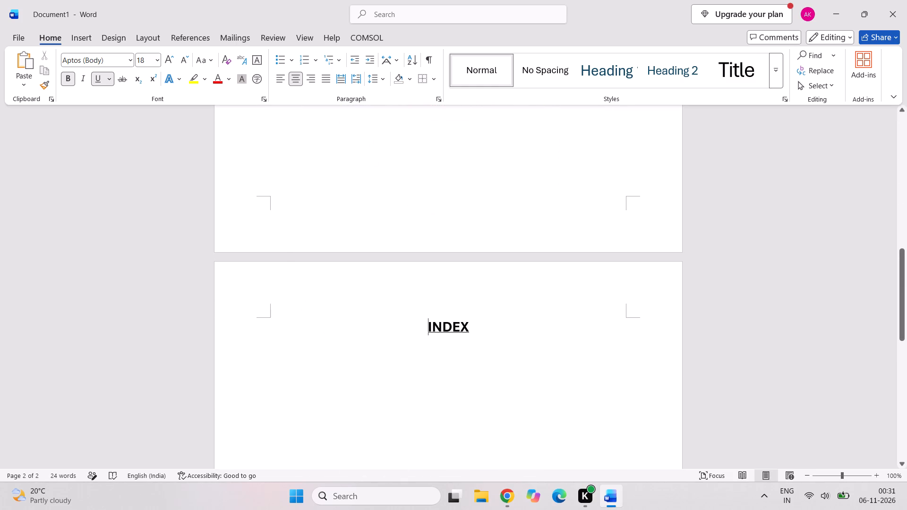
pyautogui.click(479, 323)
pyautogui.press('Return')
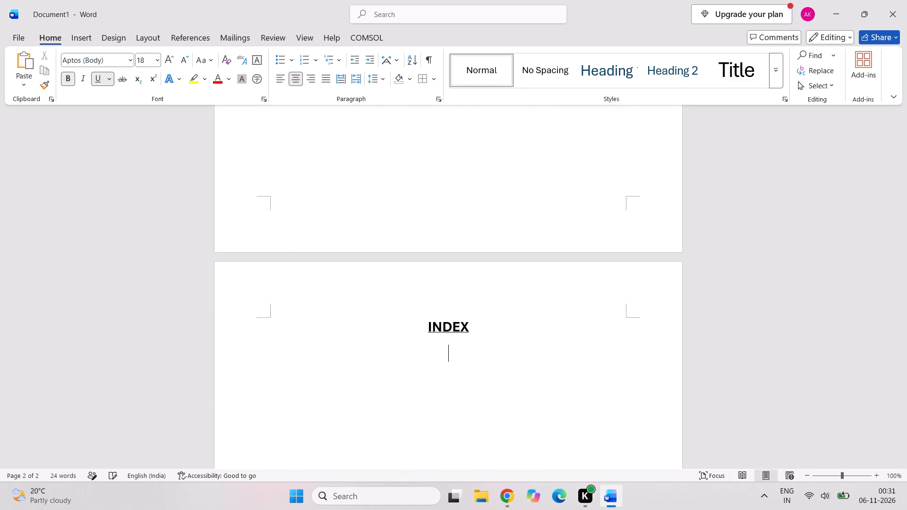
pyautogui.click(100, 81)
pyautogui.click(285, 79)
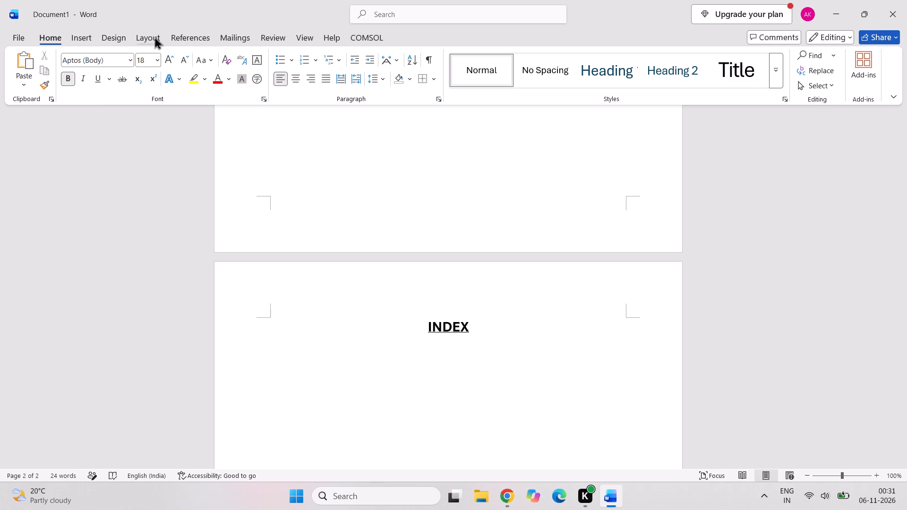
# Insert a table with three columns and six rows below the INDEX heading.
pyautogui.click(154, 36)
pyautogui.click(94, 43)
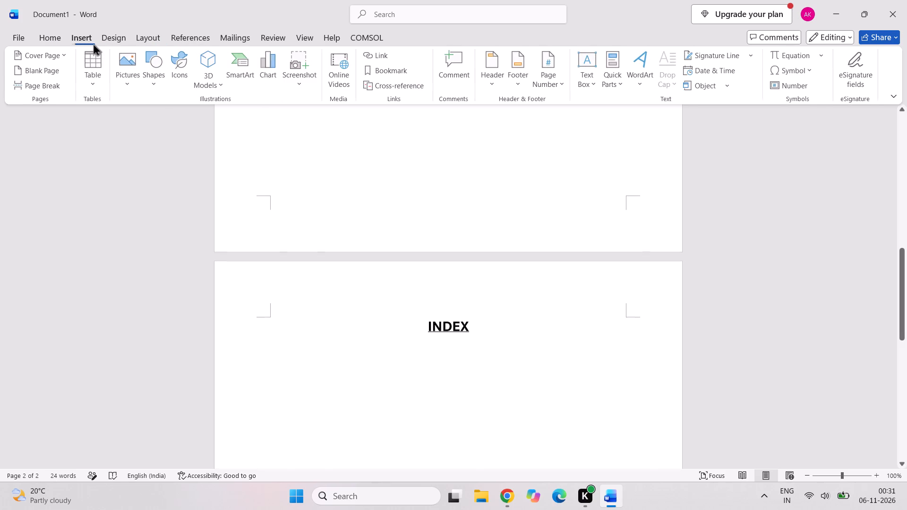
pyautogui.click(98, 75)
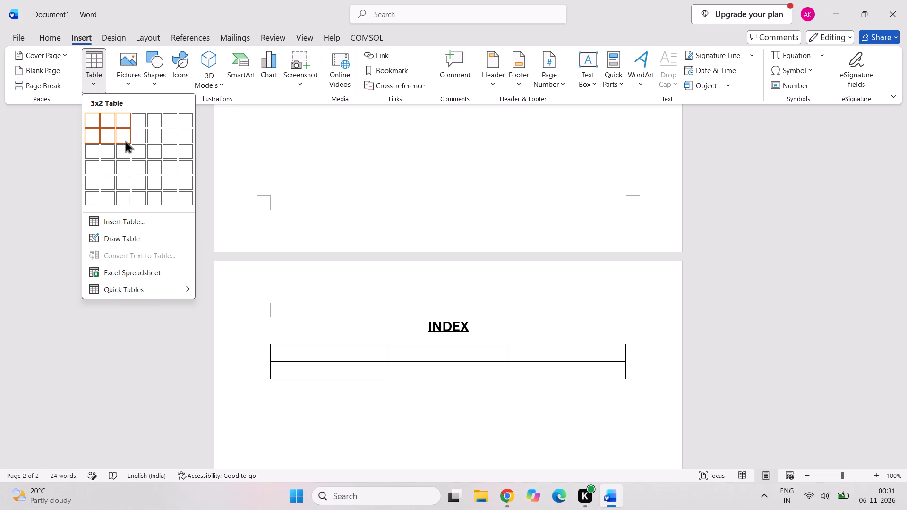
pyautogui.click(127, 194)
# Narrow the first and last columns of the index table so the middle column takes most of the width.
pyautogui.scroll(-1, 409, 379)
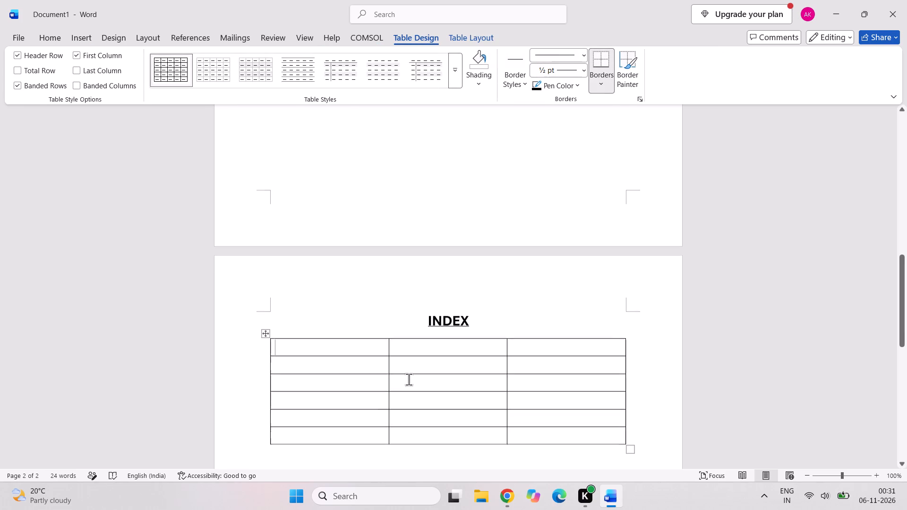
pyautogui.scroll(-1, 409, 379)
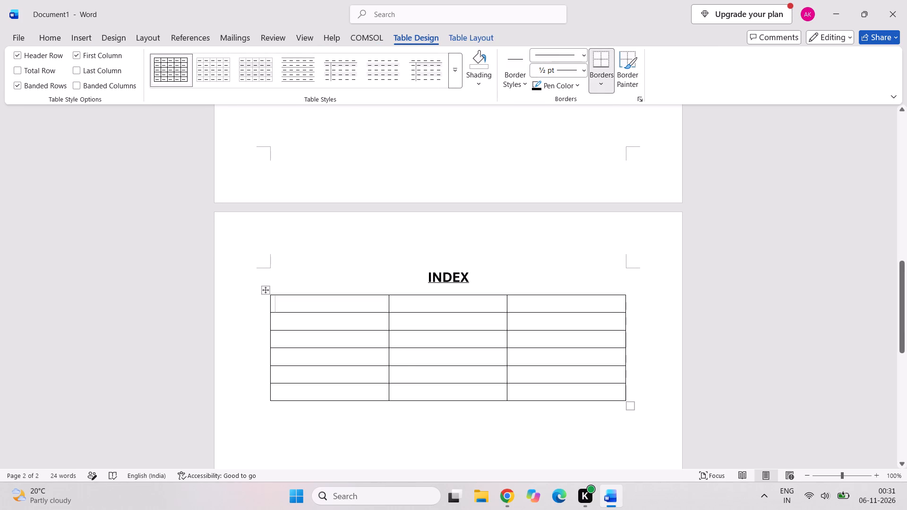
pyautogui.moveTo(388, 330); pyautogui.dragTo(370, 331)
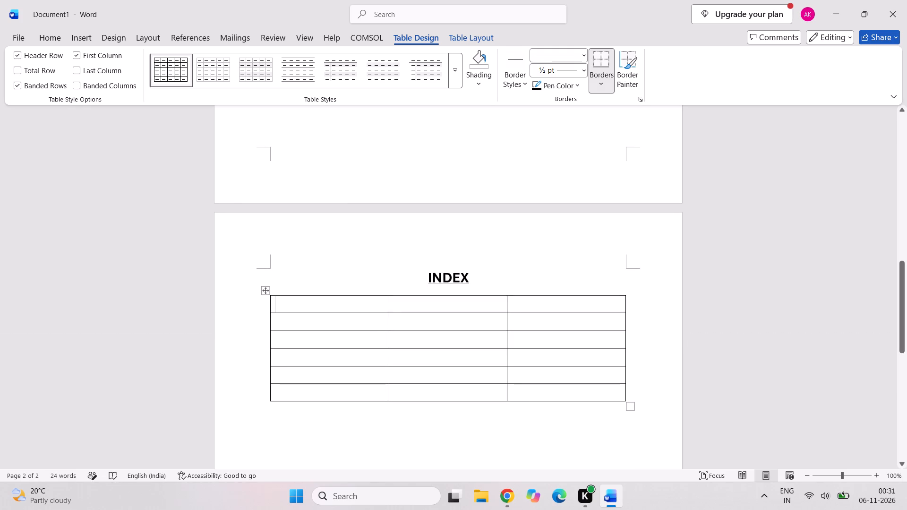
pyautogui.moveTo(388, 322); pyautogui.dragTo(291, 323)
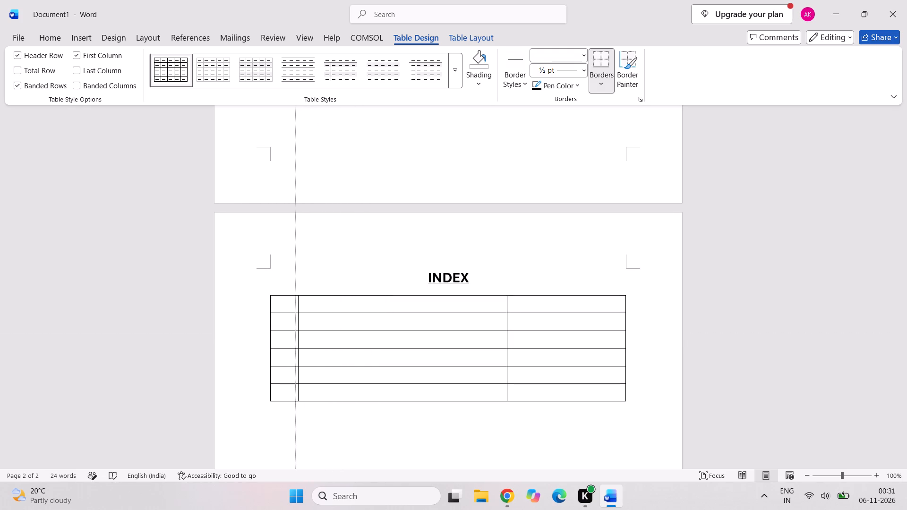
pyautogui.moveTo(291, 323); pyautogui.dragTo(298, 323)
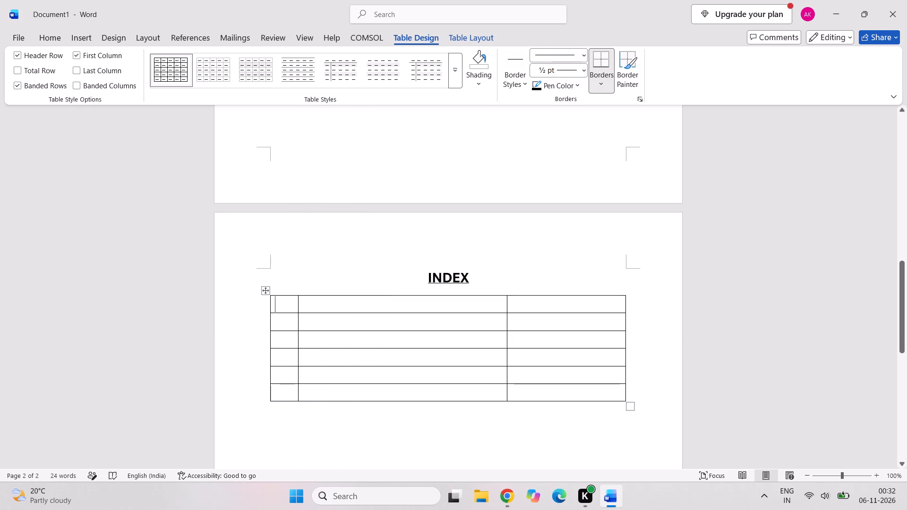
pyautogui.moveTo(506, 362); pyautogui.dragTo(578, 363)
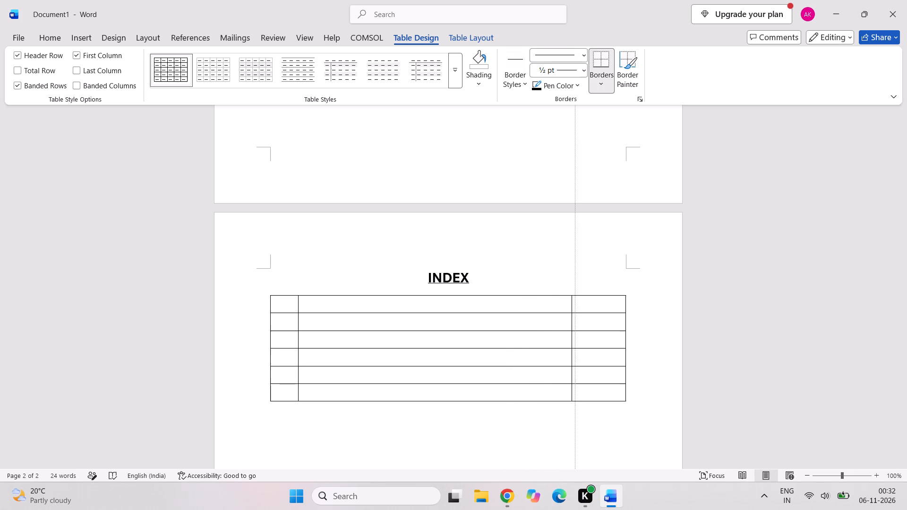
pyautogui.moveTo(578, 363); pyautogui.dragTo(584, 363)
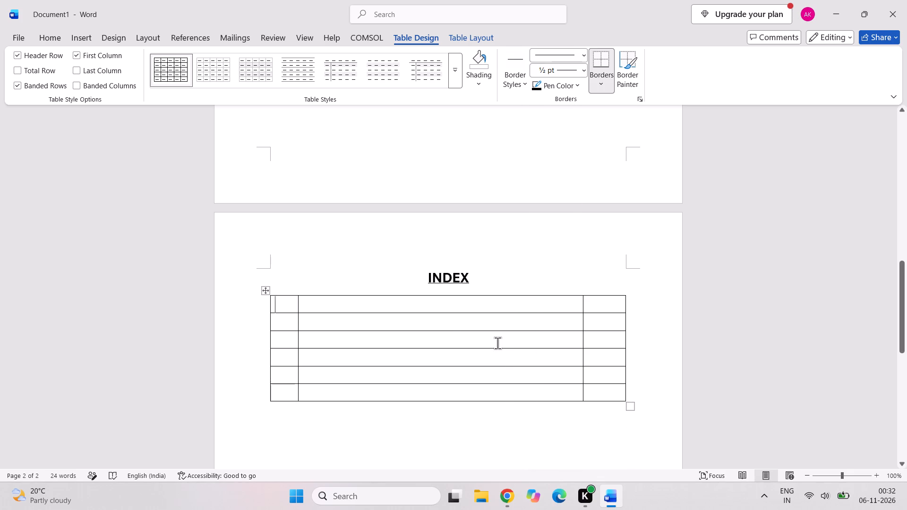
# Insert five more rows into the index table, starting below its fifth row, to bring it to eleven rows.
pyautogui.click(388, 381)
pyautogui.rightClick(388, 381)
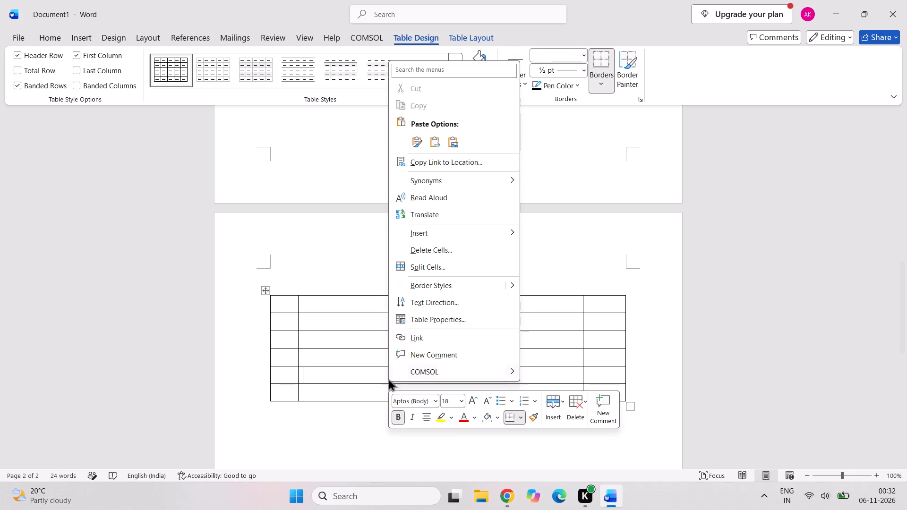
pyautogui.click(555, 412)
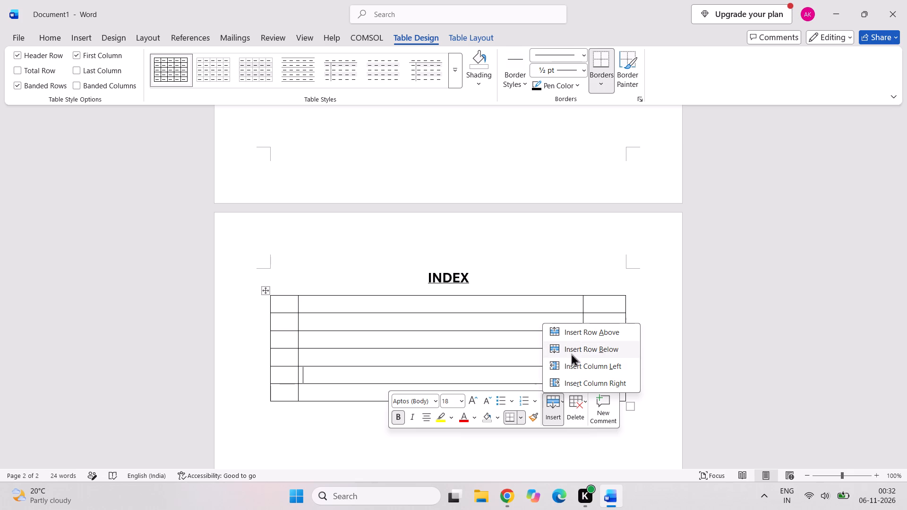
pyautogui.click(572, 353)
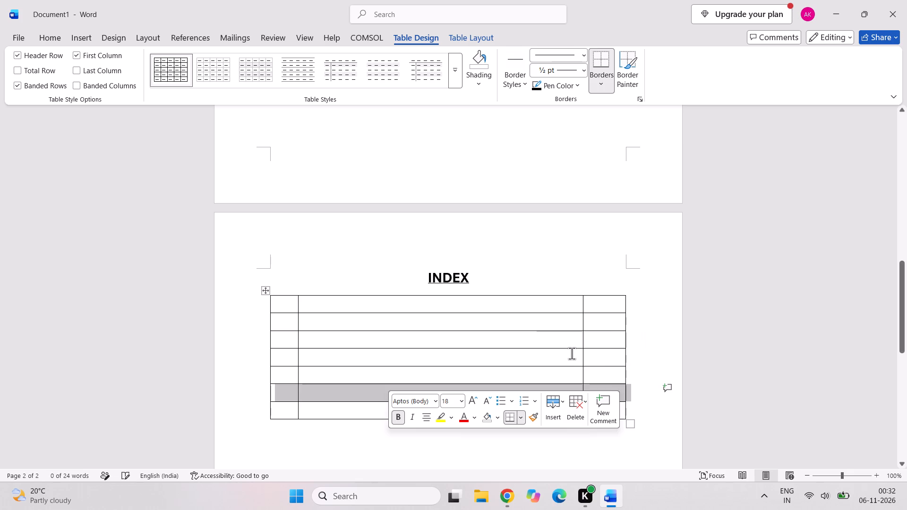
pyautogui.click(555, 407)
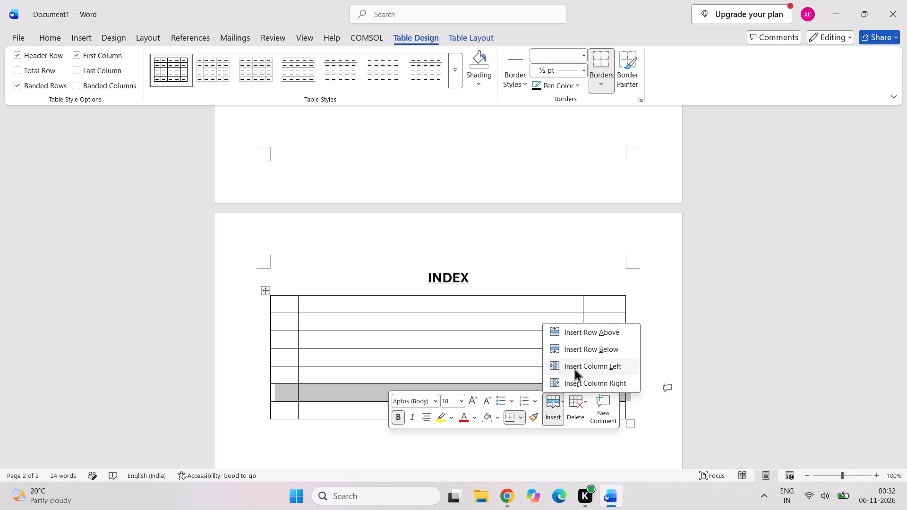
pyautogui.click(574, 356)
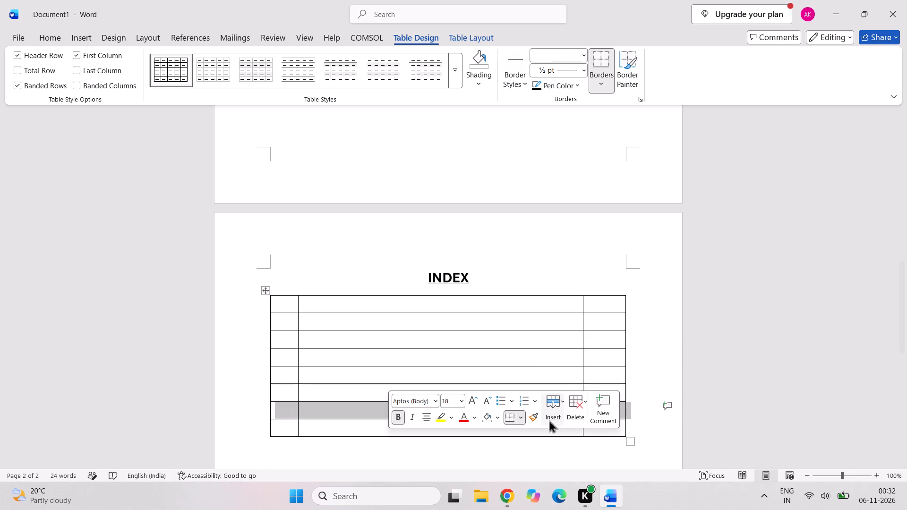
pyautogui.click(555, 408)
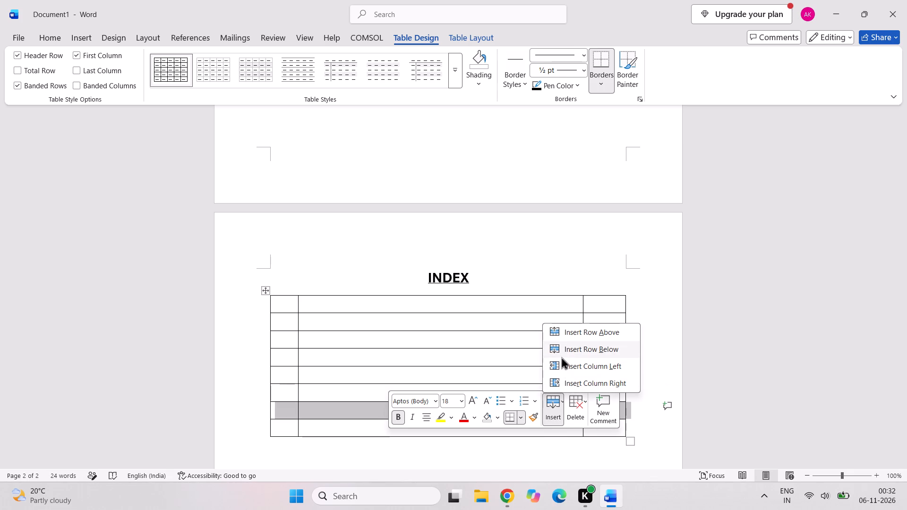
pyautogui.click(562, 357)
pyautogui.click(553, 426)
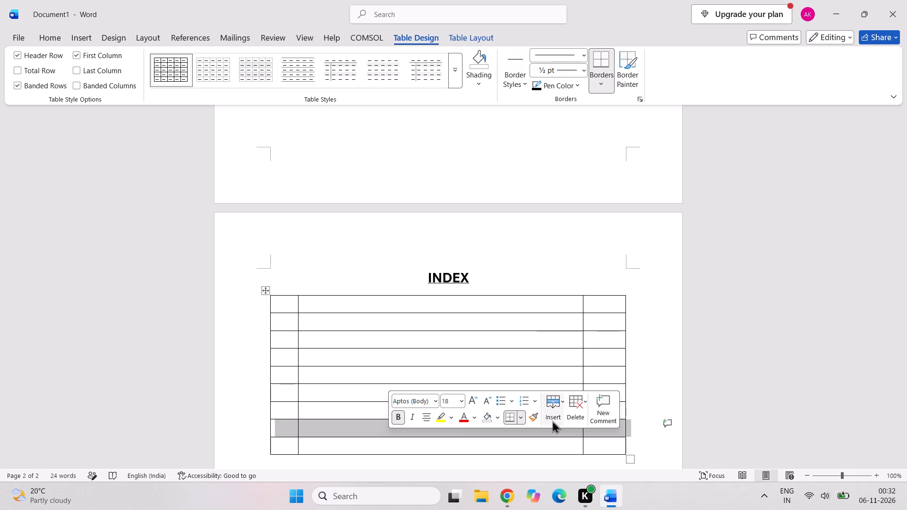
pyautogui.click(553, 420)
pyautogui.click(570, 353)
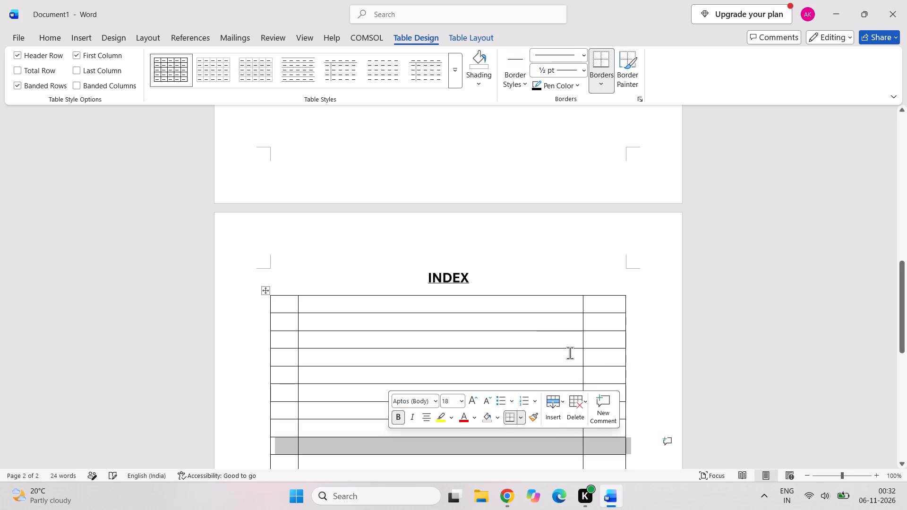
pyautogui.click(560, 416)
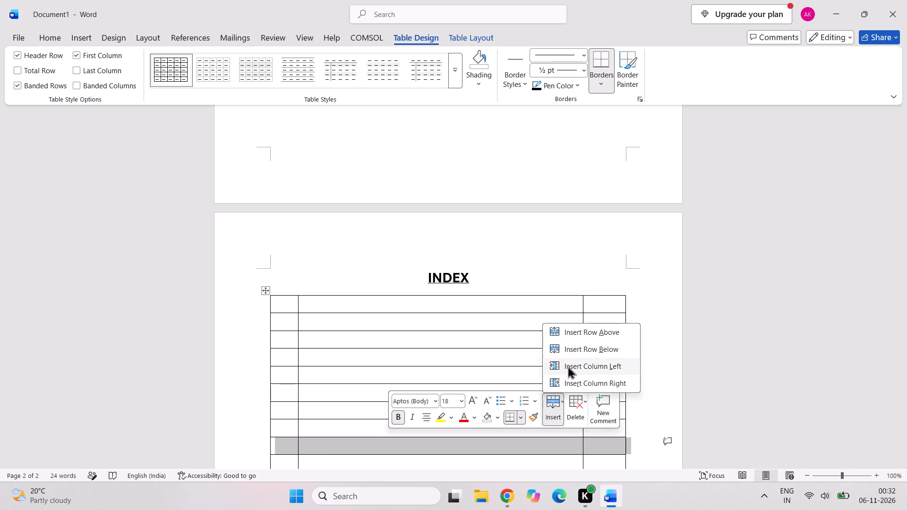
pyautogui.click(570, 357)
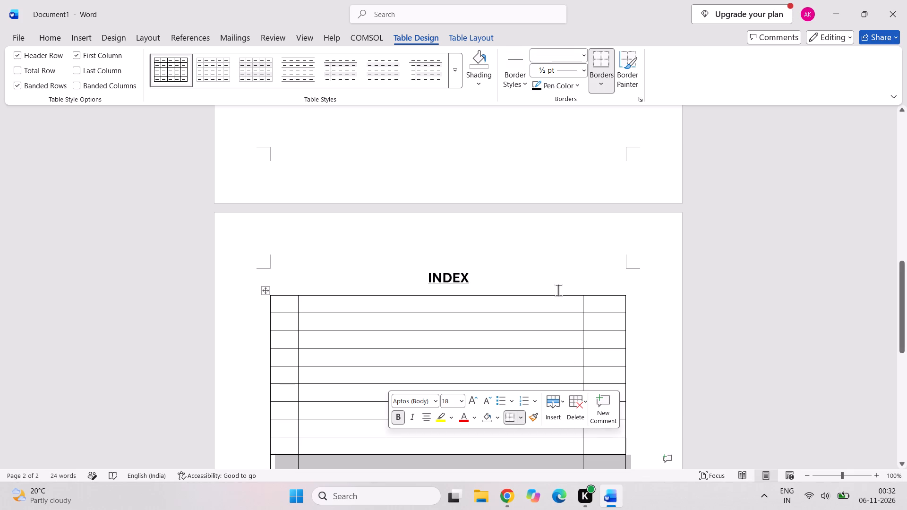
pyautogui.scroll(-1, 558, 290)
pyautogui.click(664, 312)
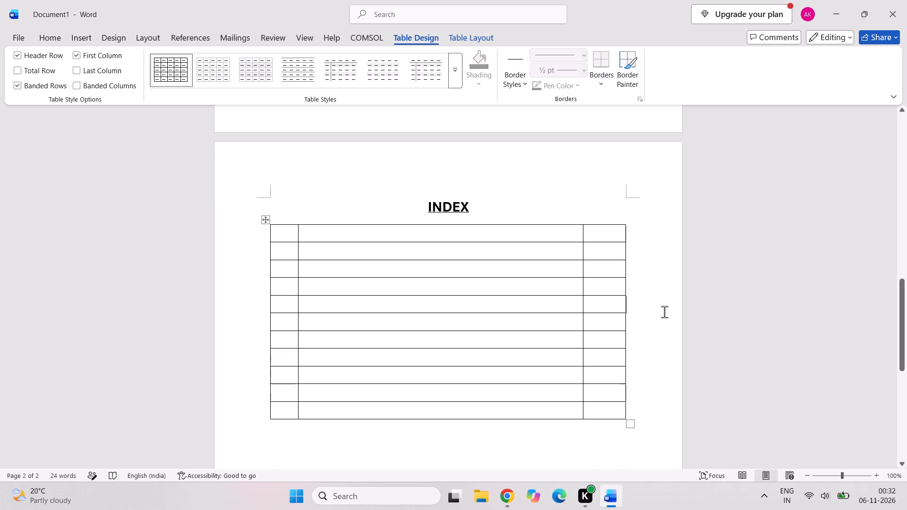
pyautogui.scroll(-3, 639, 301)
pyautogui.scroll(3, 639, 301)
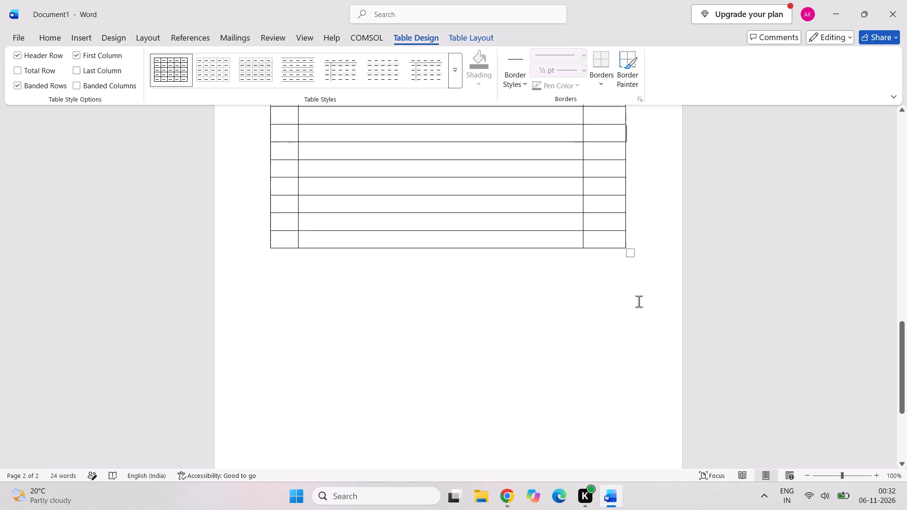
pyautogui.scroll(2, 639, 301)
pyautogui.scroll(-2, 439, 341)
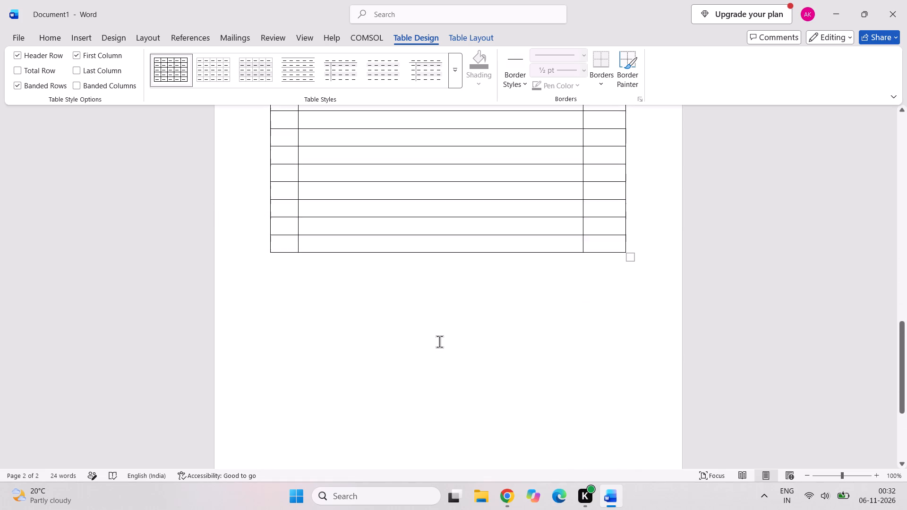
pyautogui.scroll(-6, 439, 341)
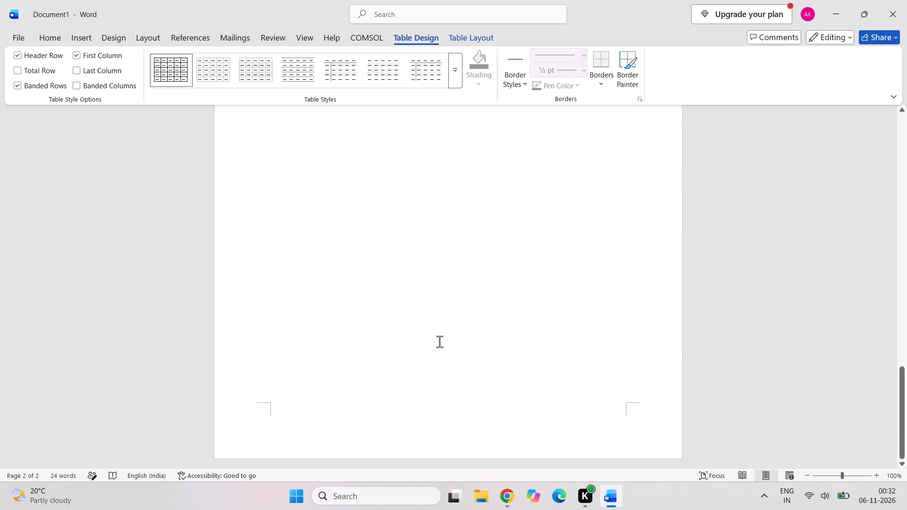